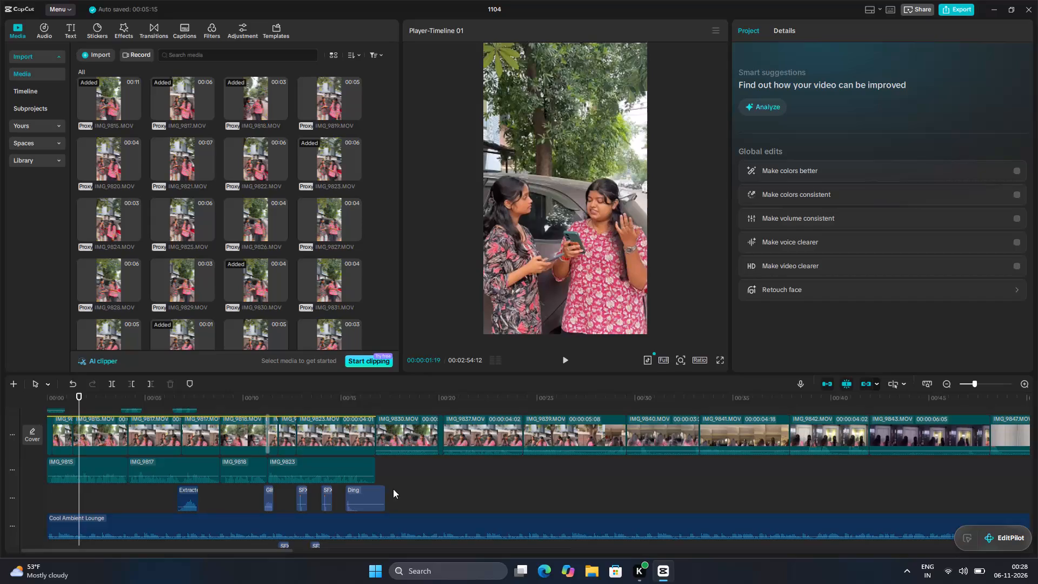
Play back the opening clips of the timeline up to the end of IMG_9823 to review the cuts, text and sound effects.
{"action": "key", "text": "space"}
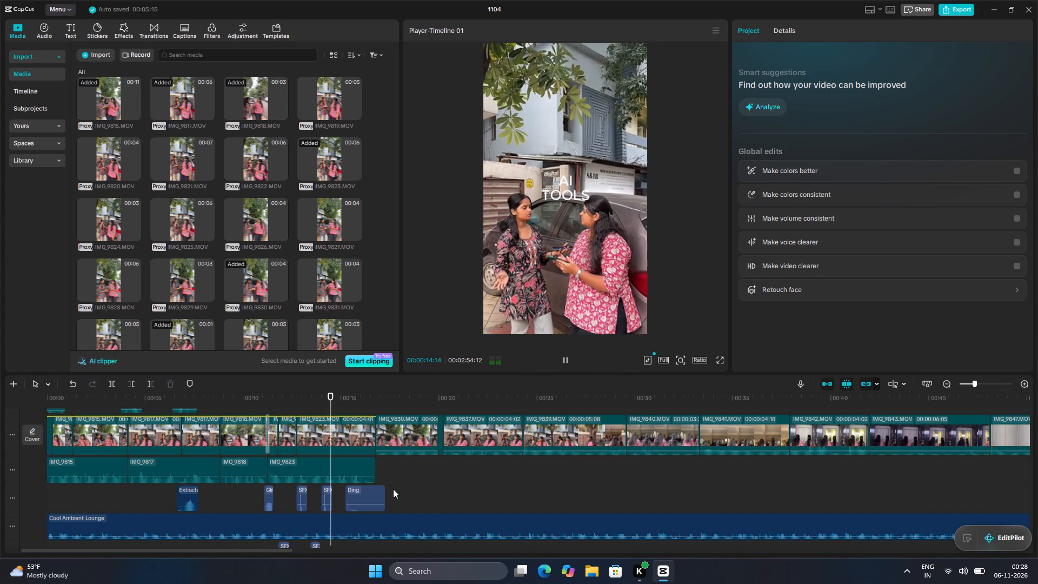
{"action": "key", "text": "space"}
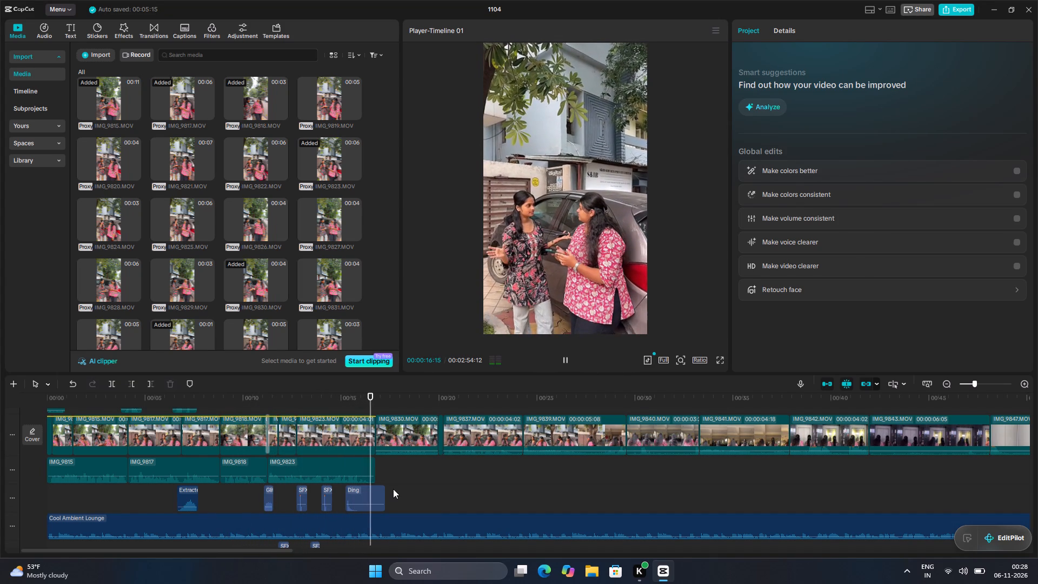
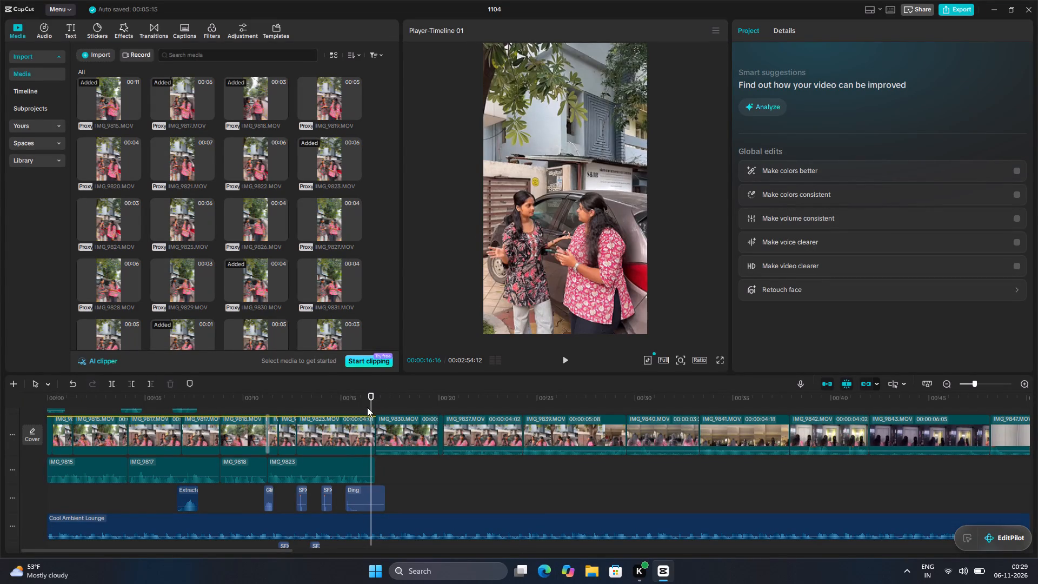
Move the playhead back to the very start of the timeline at 00:00:00:00.
{"action": "left_click_drag", "start_coordinate": [371, 405], "coordinate": [1, 444]}
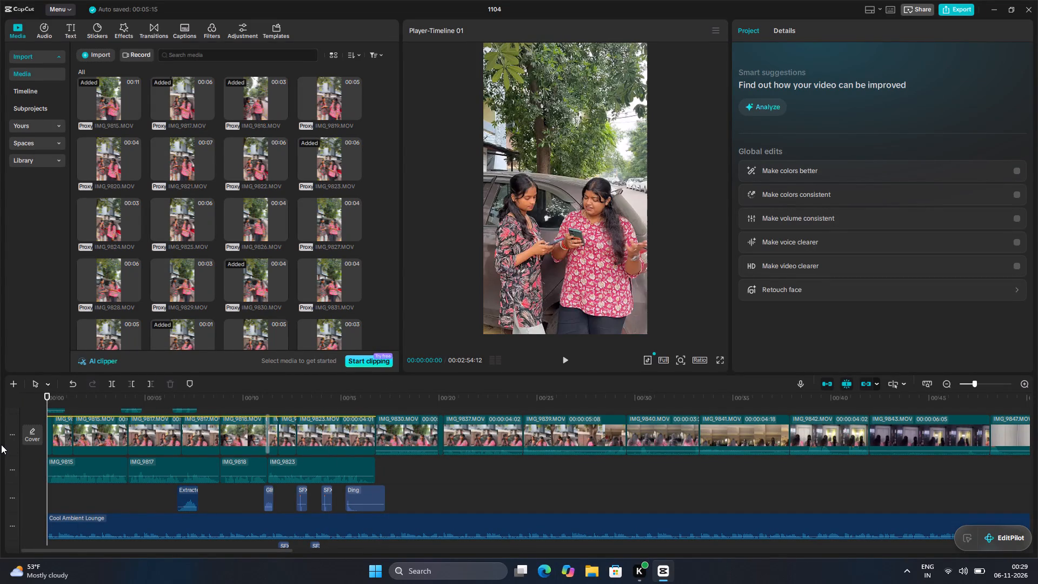
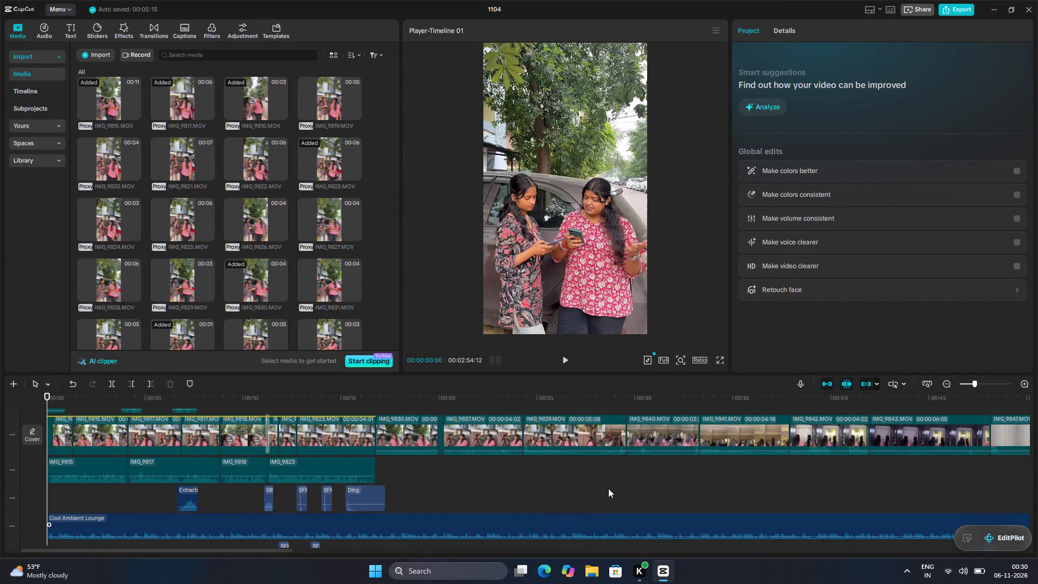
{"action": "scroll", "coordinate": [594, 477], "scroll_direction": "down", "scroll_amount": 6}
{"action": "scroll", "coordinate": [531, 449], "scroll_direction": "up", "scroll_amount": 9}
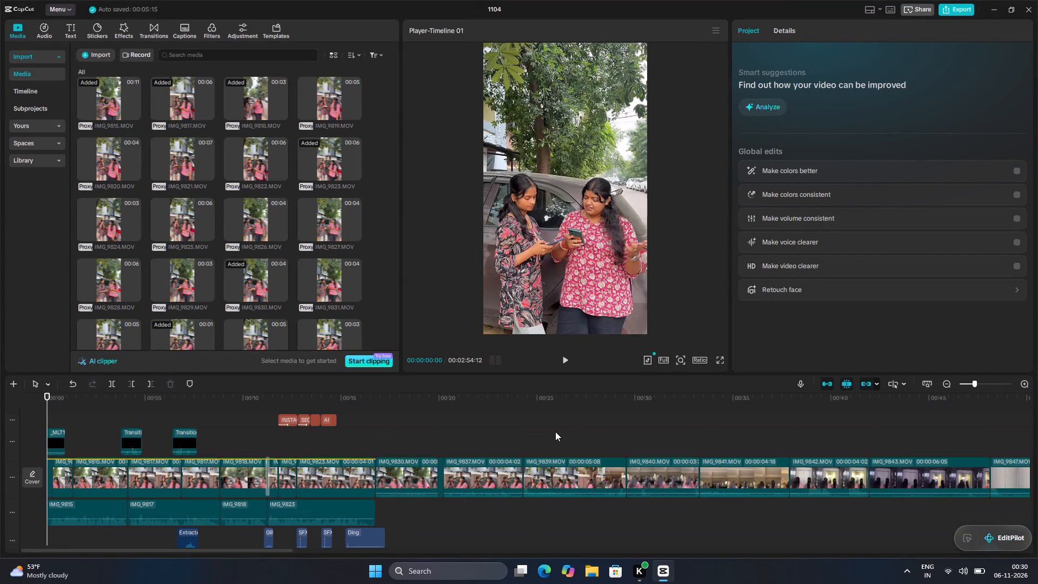
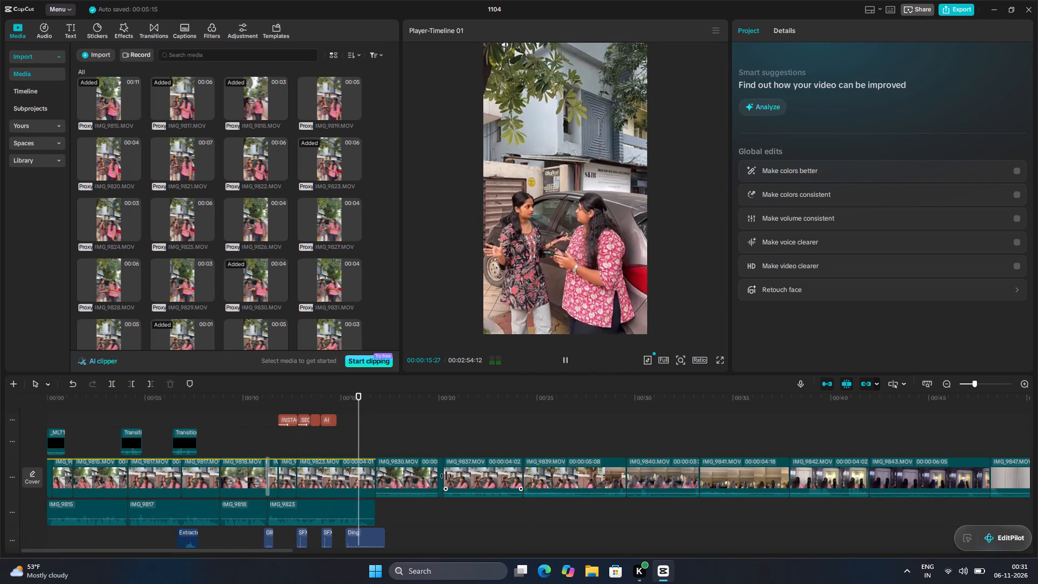
Add a default text clip at 00:00:14:24, directly after the AI TOOLS text on the timeline.
{"action": "key", "text": "space"}
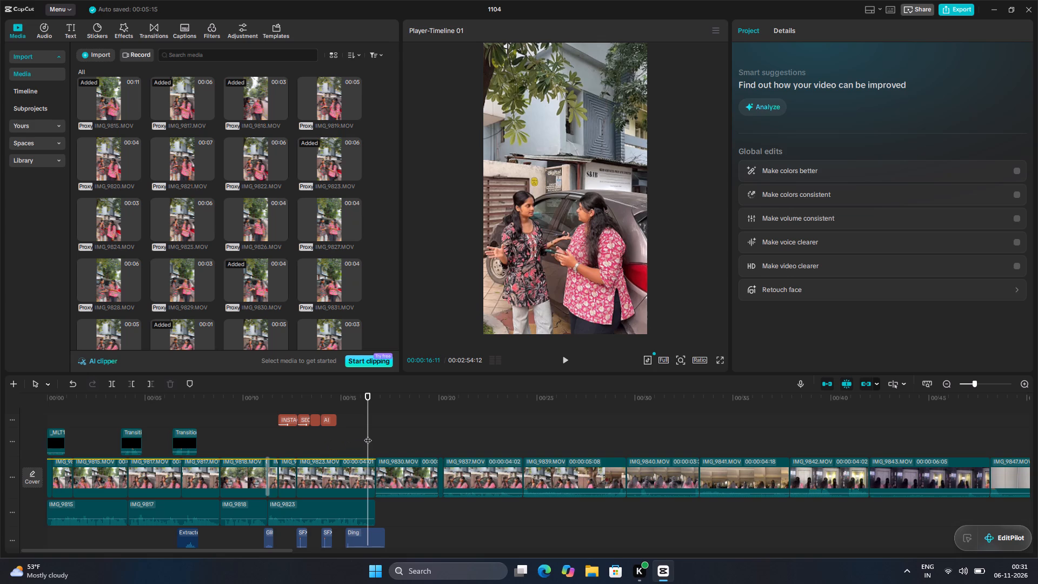
{"action": "left_click_drag", "start_coordinate": [368, 435], "coordinate": [338, 443]}
{"action": "left_click", "coordinate": [338, 443]}
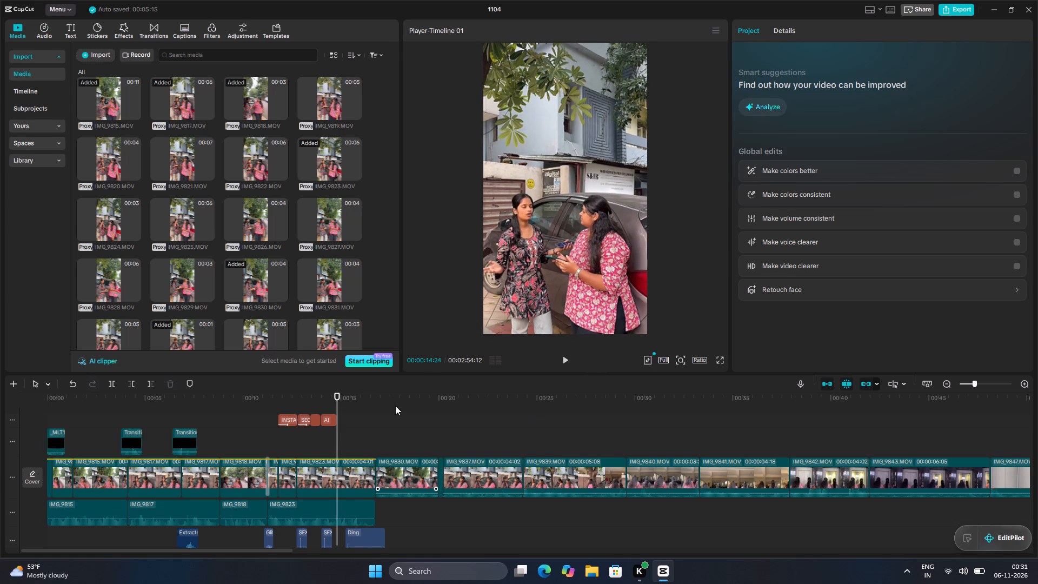
{"action": "left_click", "coordinate": [74, 31]}
{"action": "left_click", "coordinate": [116, 89]}
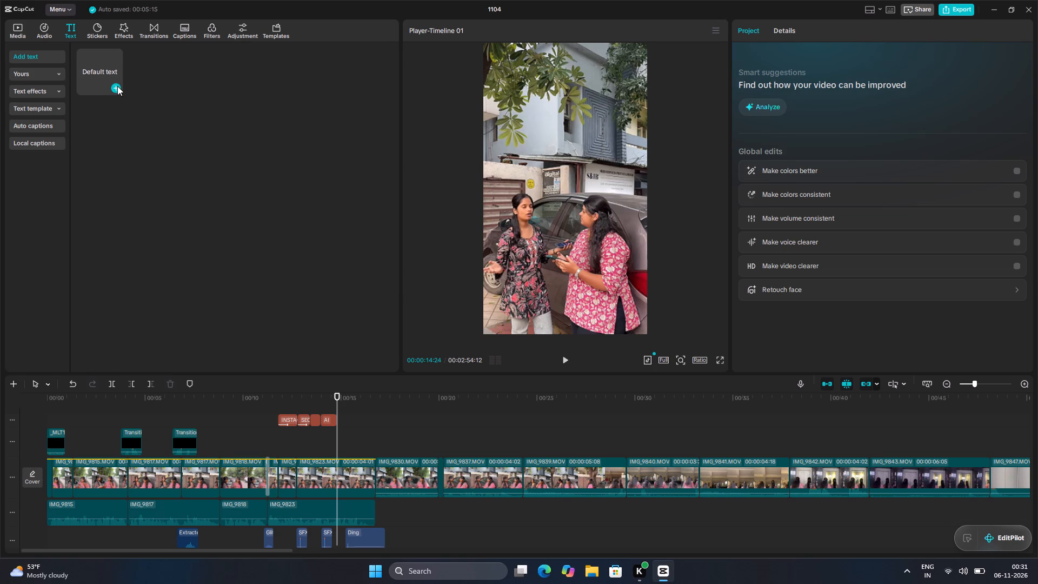
{"action": "left_click", "coordinate": [116, 86]}
Replace the new text clip's default wording with "MANY MORE".
{"action": "left_click", "coordinate": [808, 79]}
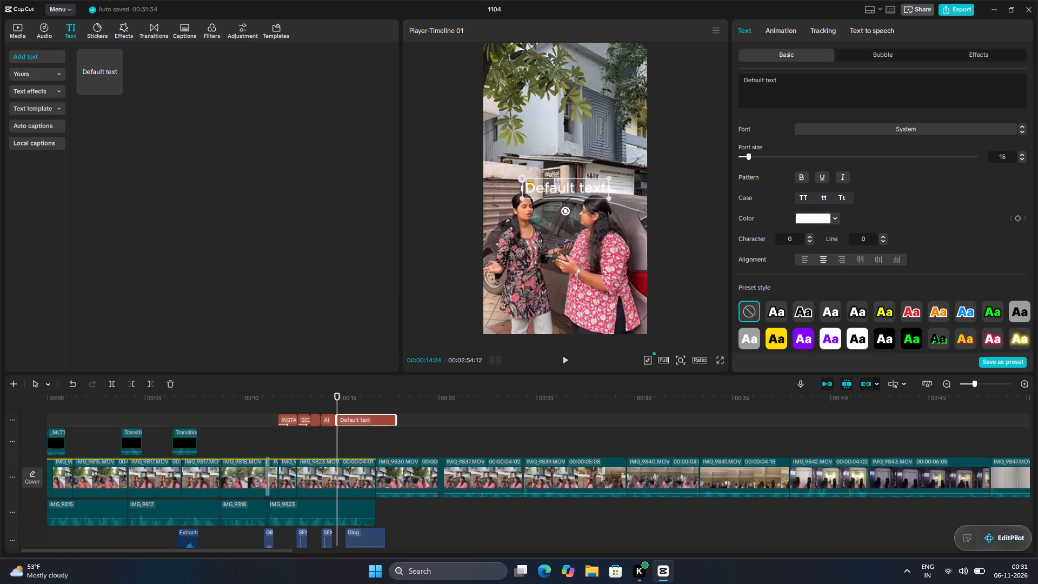
{"action": "double_click", "coordinate": [769, 83]}
{"action": "triple_click", "coordinate": [768, 83]}
{"action": "key", "text": "BackSpace"}
{"action": "key", "text": "BackSpace"}
{"action": "key", "text": "BackSpace"}
{"action": "key", "text": "BackSpace"}
{"action": "key", "text": "BackSpace"}
{"action": "key", "text": "BackSpace"}
{"action": "key", "text": "BackSpace"}
{"action": "key", "text": "BackSpace"}
{"action": "key", "text": "BackSpace"}
{"action": "key", "text": "BackSpace"}
{"action": "key", "text": "BackSpace"}
{"action": "key", "text": "BackSpace"}
{"action": "key", "text": "BackSpace"}
{"action": "key", "text": "BackSpace"}
{"action": "key", "text": "BackSpace"}
{"action": "key", "text": "BackSpace"}
{"action": "key", "text": "BackSpace"}
{"action": "key", "text": "BackSpace"}
{"action": "key", "text": "BackSpace"}
{"action": "key", "text": "BackSpace"}
{"action": "key", "text": "BackSpace"}
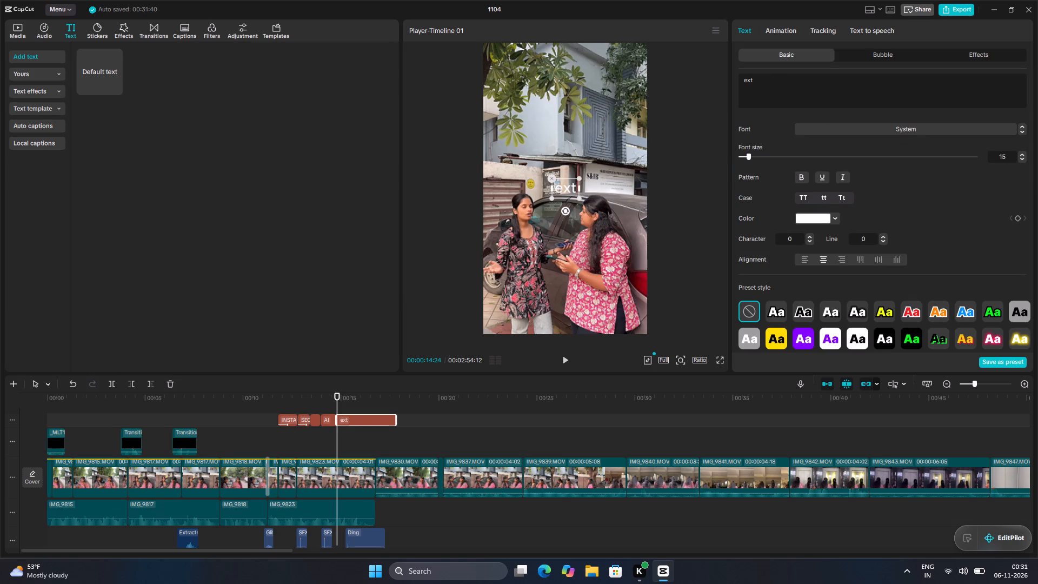
{"action": "triple_click", "coordinate": [771, 82]}
{"action": "key", "text": "BackSpace"}
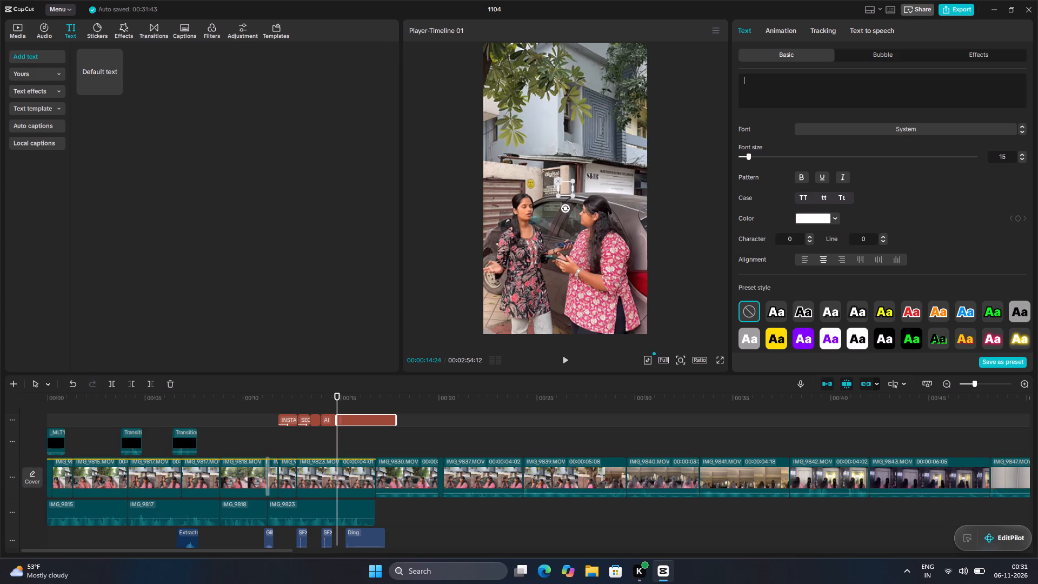
{"action": "key", "text": "shift+m"}
{"action": "type", "text": "ANY MORE"}
{"action": "key", "text": "space"}
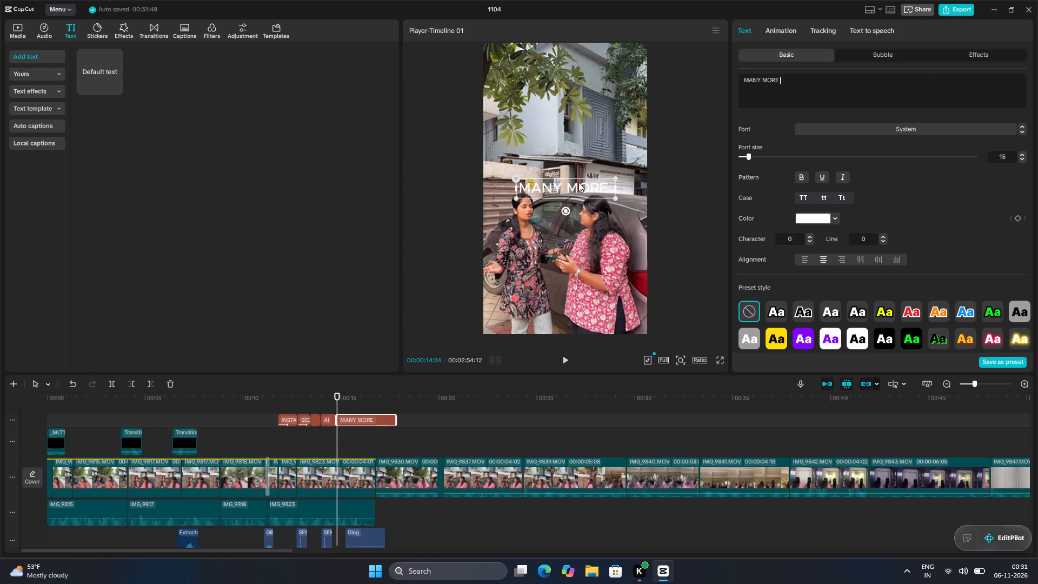
Move the MANY MORE text up in the frame, horizontally centred over the building above the two women.
{"action": "left_click_drag", "start_coordinate": [577, 181], "coordinate": [581, 108]}
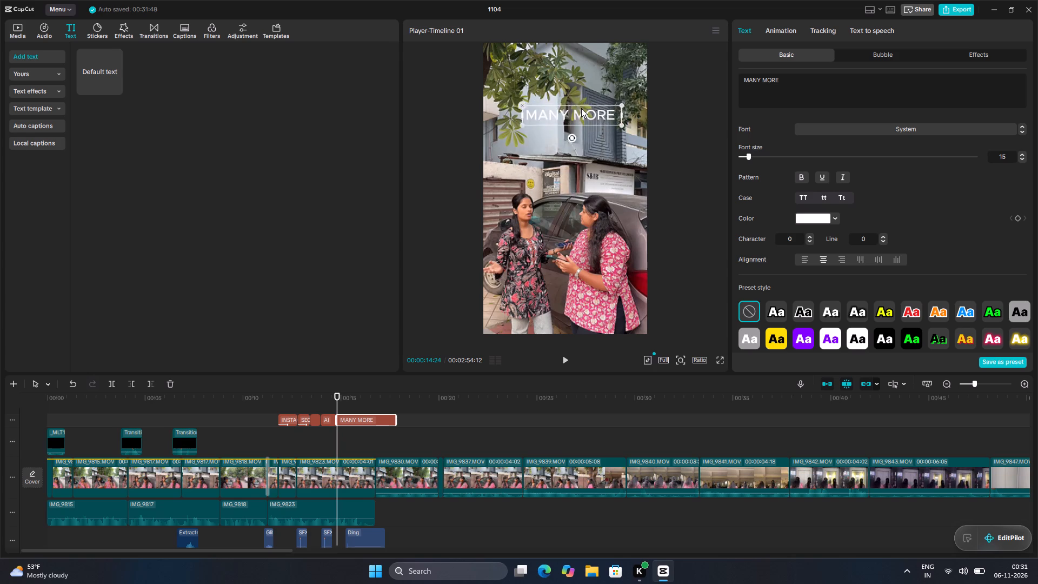
{"action": "left_click_drag", "start_coordinate": [581, 108], "coordinate": [580, 116]}
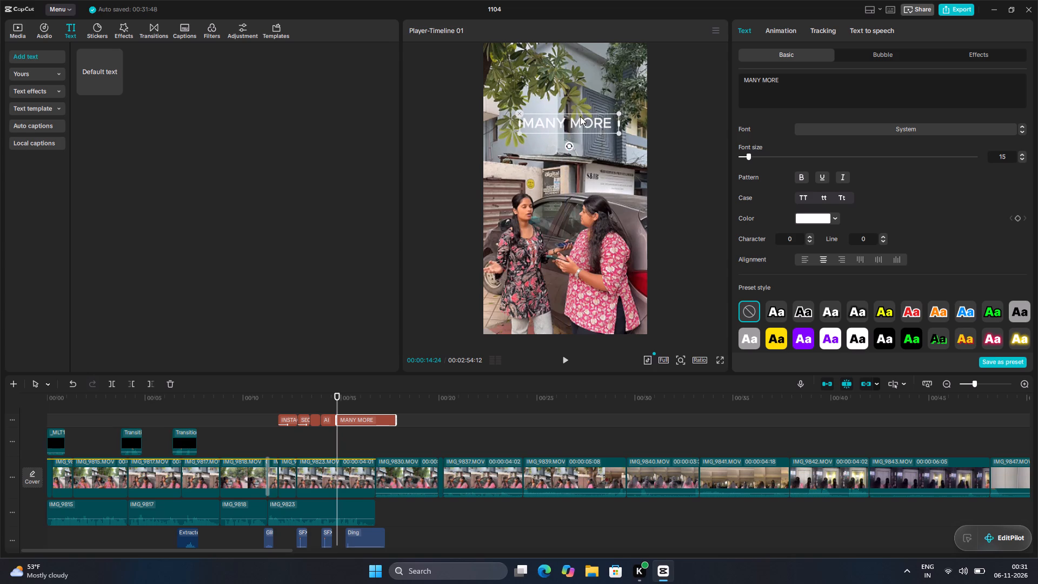
{"action": "left_click_drag", "start_coordinate": [580, 116], "coordinate": [574, 114]}
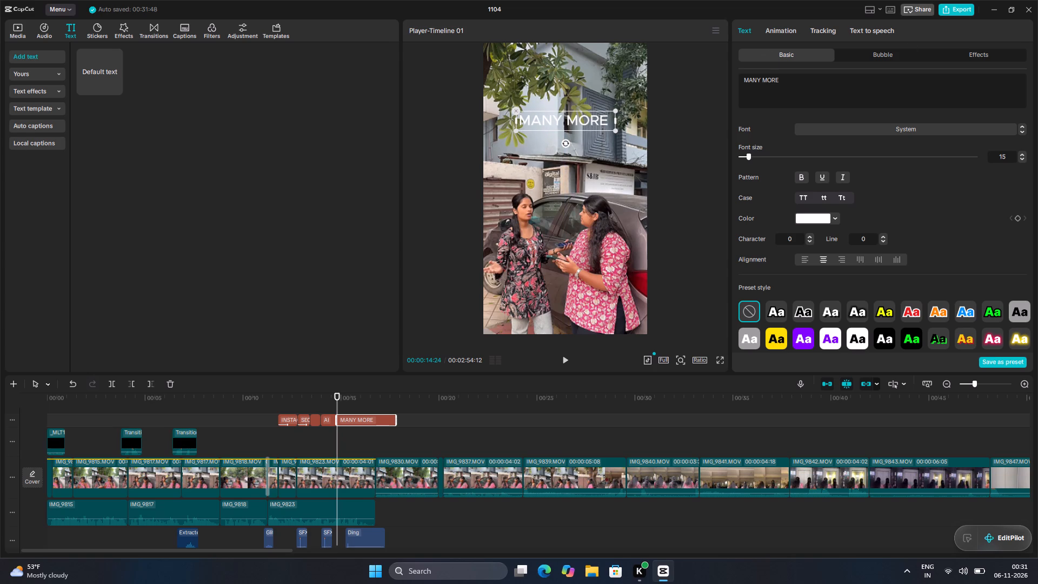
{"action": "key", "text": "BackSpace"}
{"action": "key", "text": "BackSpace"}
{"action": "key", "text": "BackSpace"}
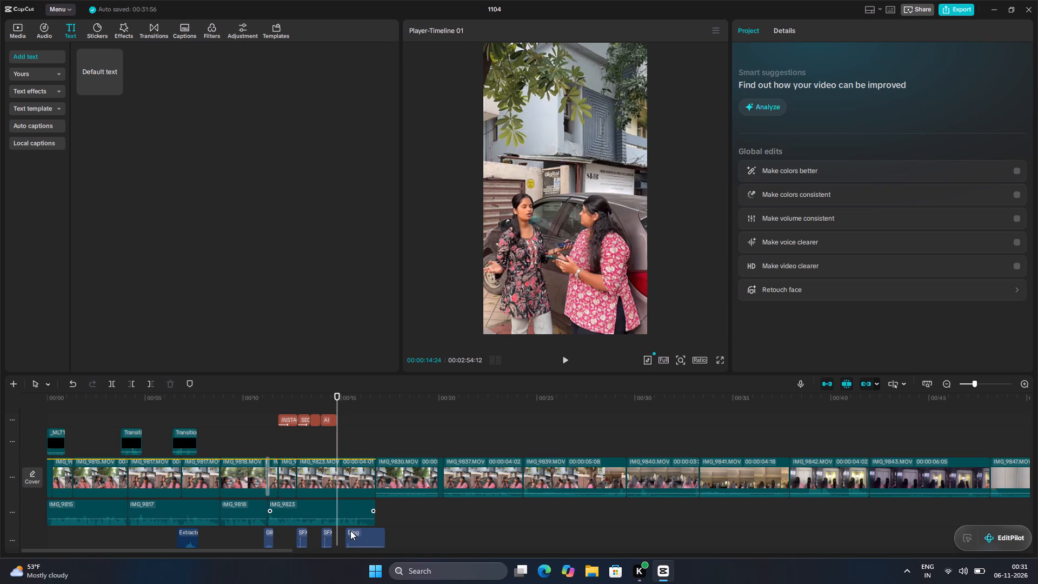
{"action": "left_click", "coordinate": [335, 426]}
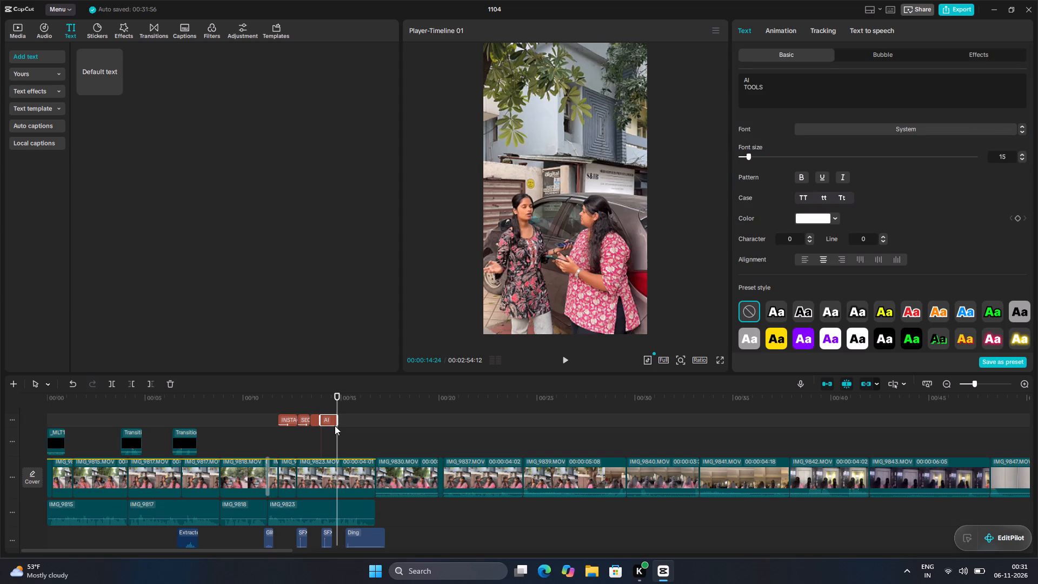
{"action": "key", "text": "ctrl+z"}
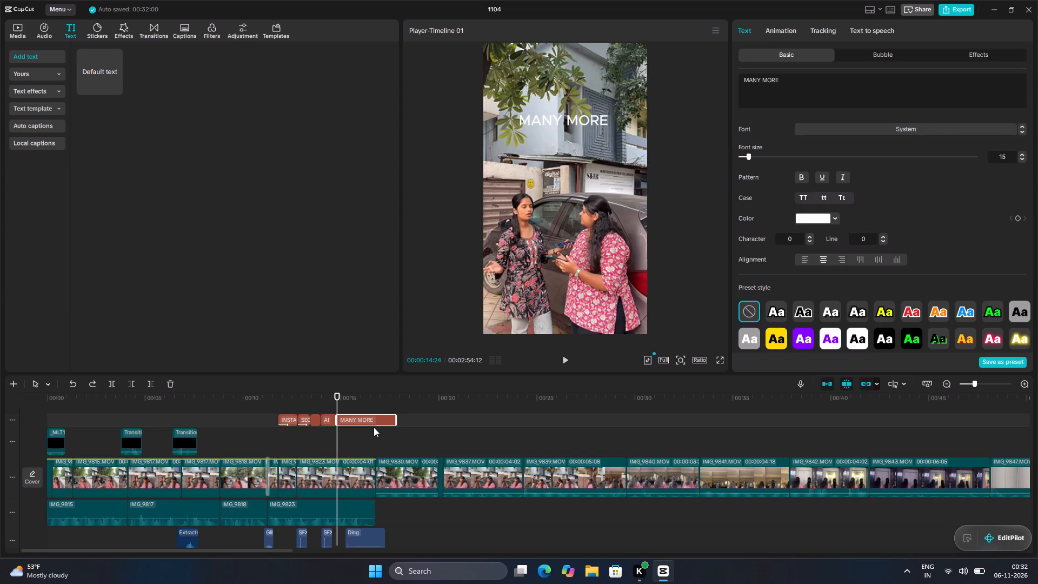
Shorten the MANY MORE text's wording to "MANY".
{"action": "left_click", "coordinate": [795, 84]}
{"action": "key", "text": "BackSpace"}
{"action": "key", "text": "BackSpace"}
{"action": "key", "text": "BackSpace"}
{"action": "key", "text": "BackSpace"}
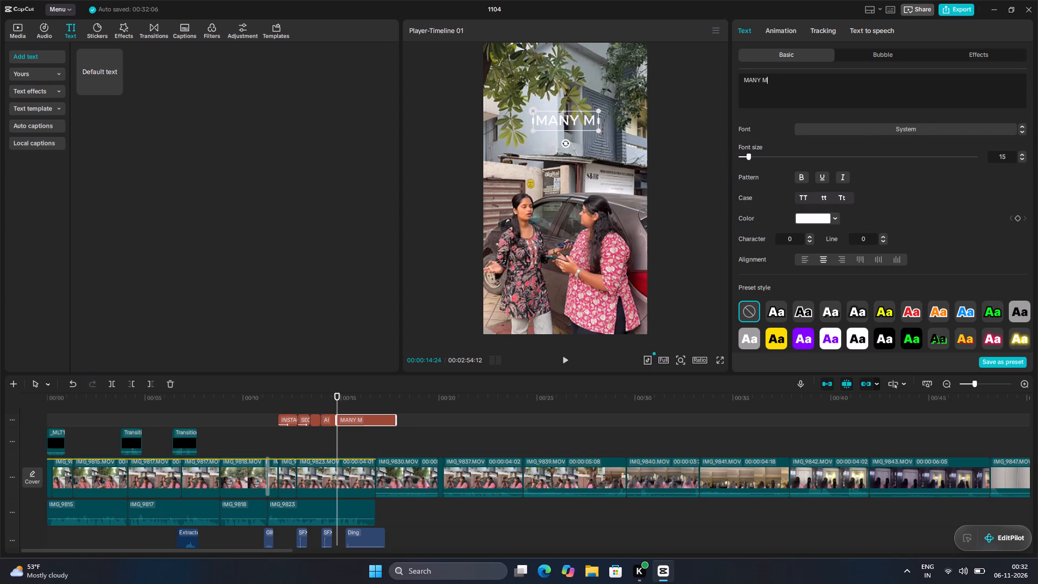
Delete the trailing M so the newest text clip reads "MANY".
{"action": "key", "text": "BackSpace"}
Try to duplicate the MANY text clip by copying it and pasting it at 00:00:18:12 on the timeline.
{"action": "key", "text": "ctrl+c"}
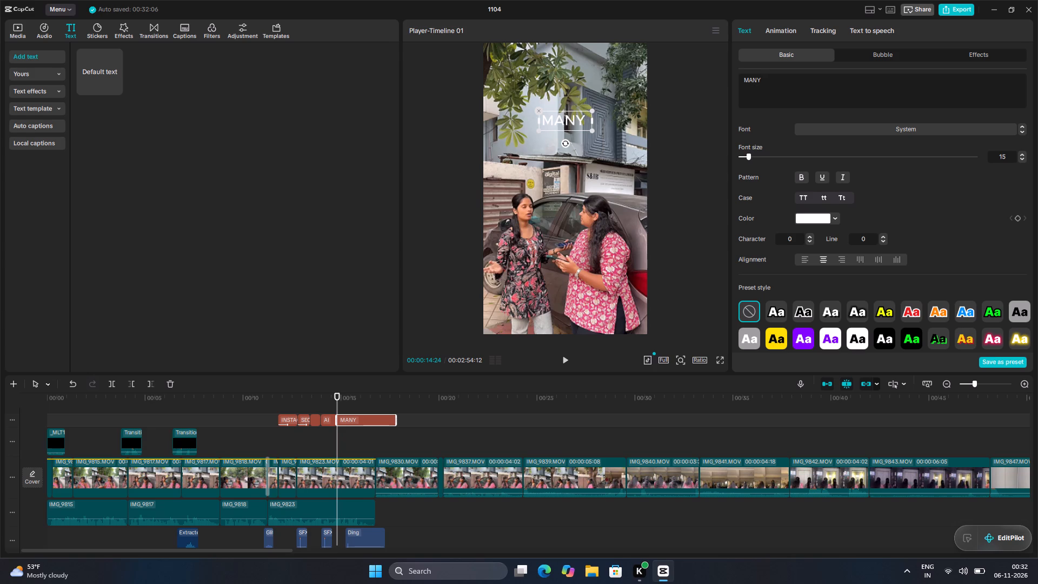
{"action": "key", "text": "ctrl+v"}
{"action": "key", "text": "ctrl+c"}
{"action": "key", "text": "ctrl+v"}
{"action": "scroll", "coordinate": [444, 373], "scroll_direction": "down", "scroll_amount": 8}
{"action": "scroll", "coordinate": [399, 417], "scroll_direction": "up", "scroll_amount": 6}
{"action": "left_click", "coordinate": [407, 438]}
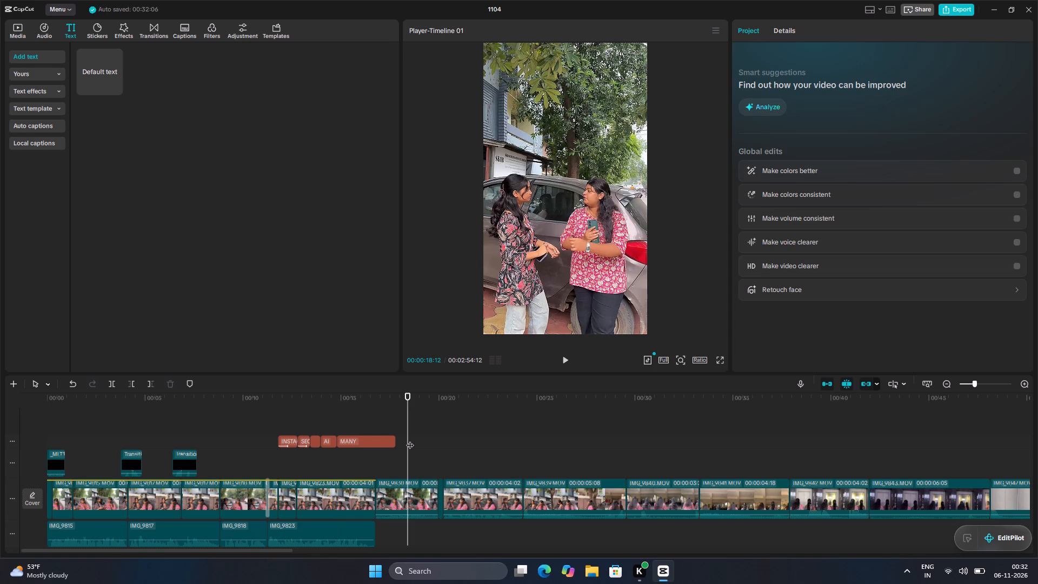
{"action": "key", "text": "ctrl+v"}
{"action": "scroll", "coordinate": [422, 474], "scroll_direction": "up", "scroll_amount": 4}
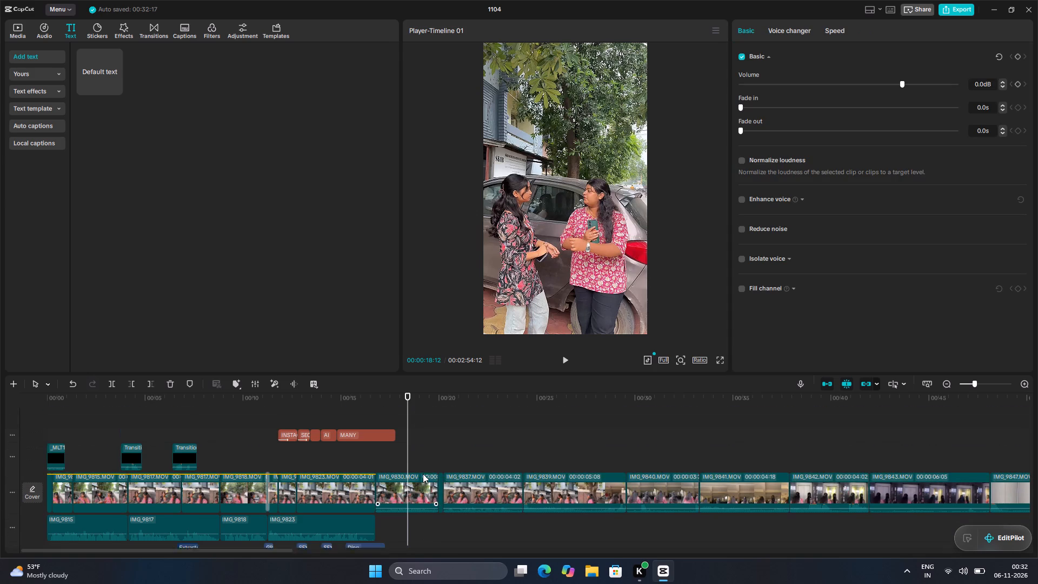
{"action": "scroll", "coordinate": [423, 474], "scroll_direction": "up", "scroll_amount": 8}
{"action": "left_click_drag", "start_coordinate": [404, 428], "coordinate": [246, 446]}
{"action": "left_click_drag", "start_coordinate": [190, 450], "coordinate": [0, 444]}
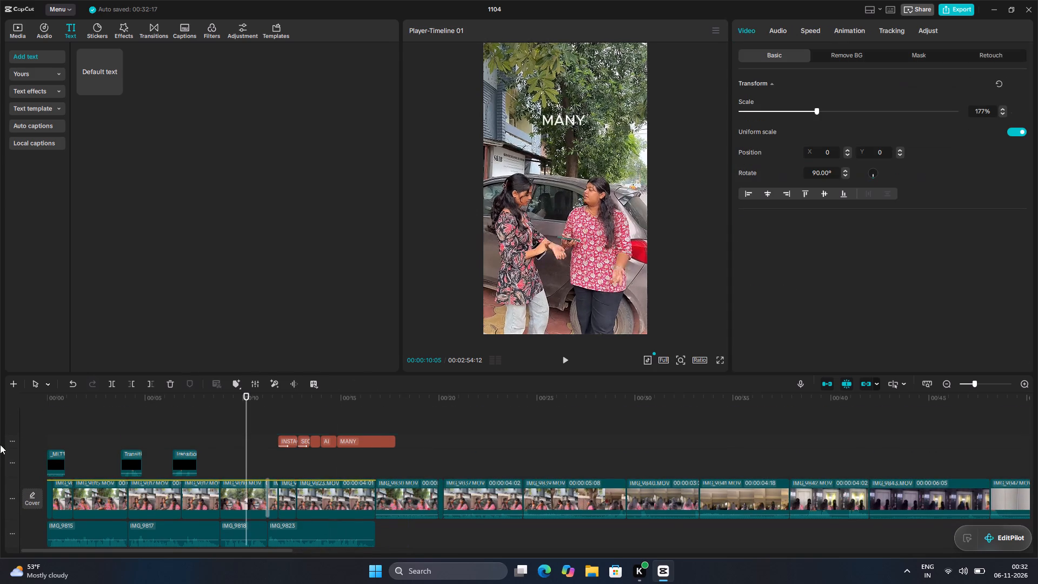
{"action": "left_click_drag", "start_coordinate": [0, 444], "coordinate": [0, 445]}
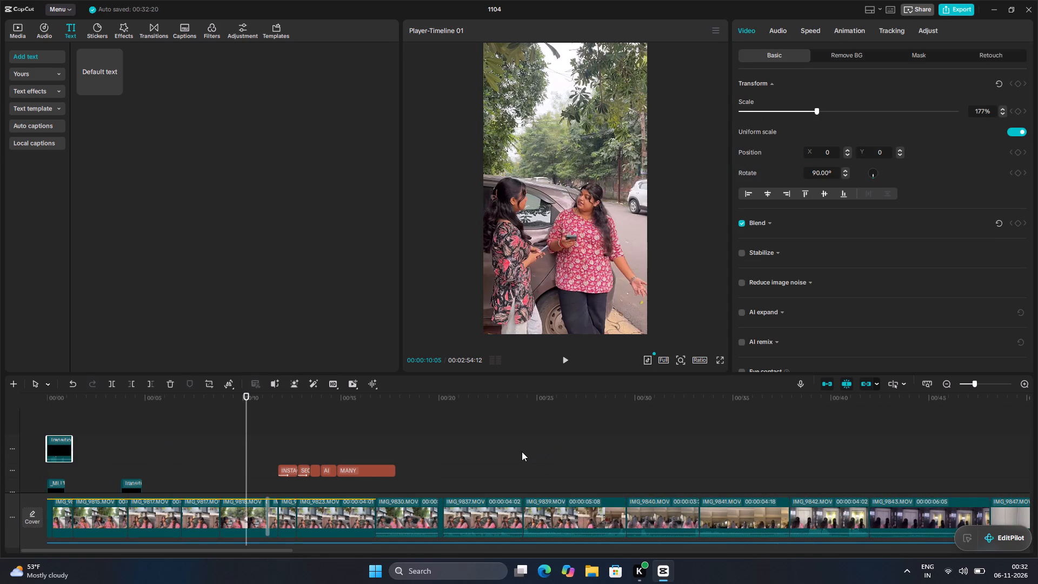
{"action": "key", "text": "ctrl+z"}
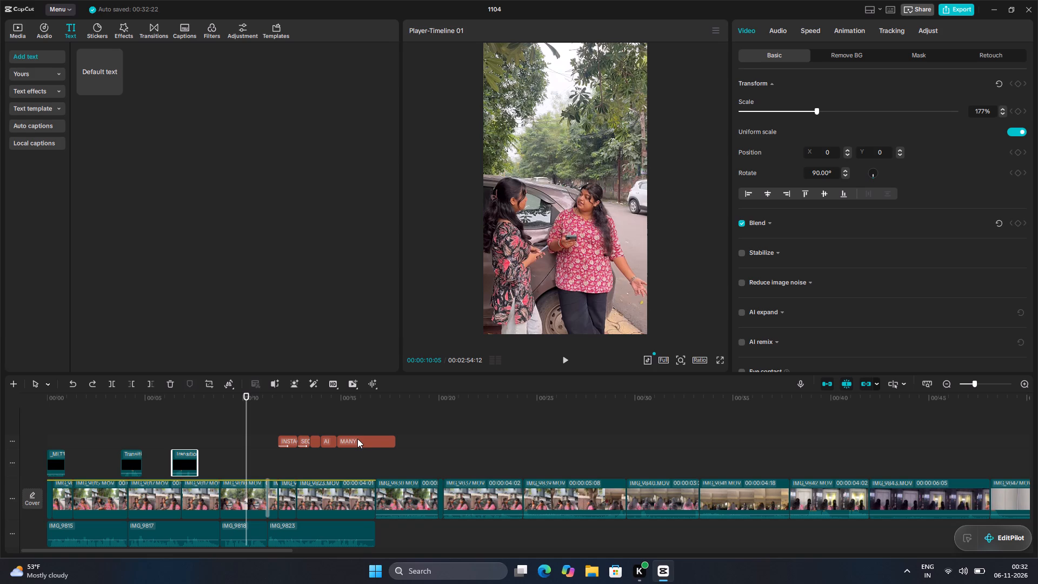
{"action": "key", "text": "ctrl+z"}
Play the edit from the start of the timeline through the text clips, pausing at 00:00:16:06 within the MANY text.
{"action": "left_click_drag", "start_coordinate": [246, 423], "coordinate": [0, 473]}
{"action": "left_click", "coordinate": [0, 473]}
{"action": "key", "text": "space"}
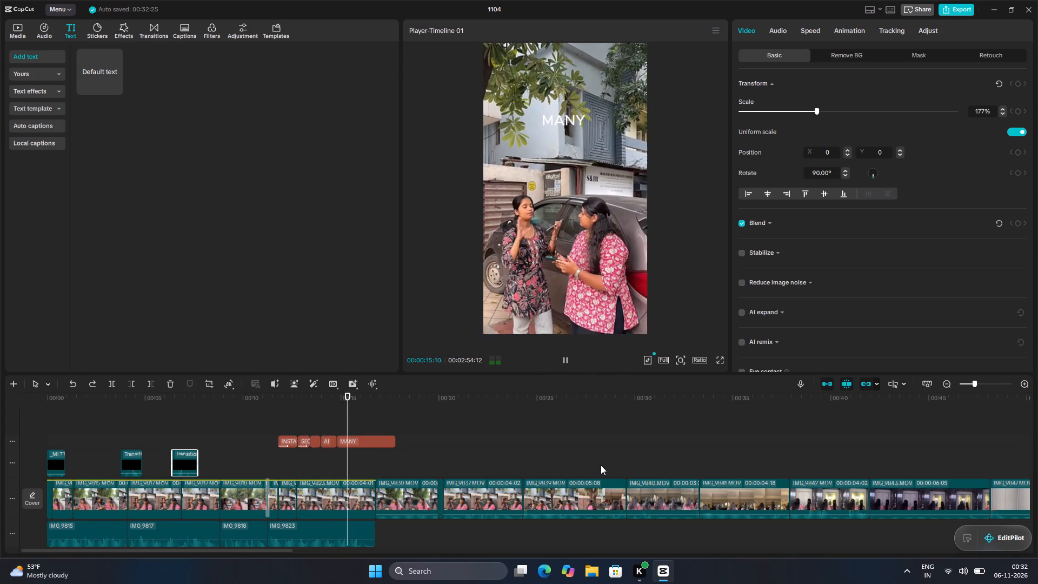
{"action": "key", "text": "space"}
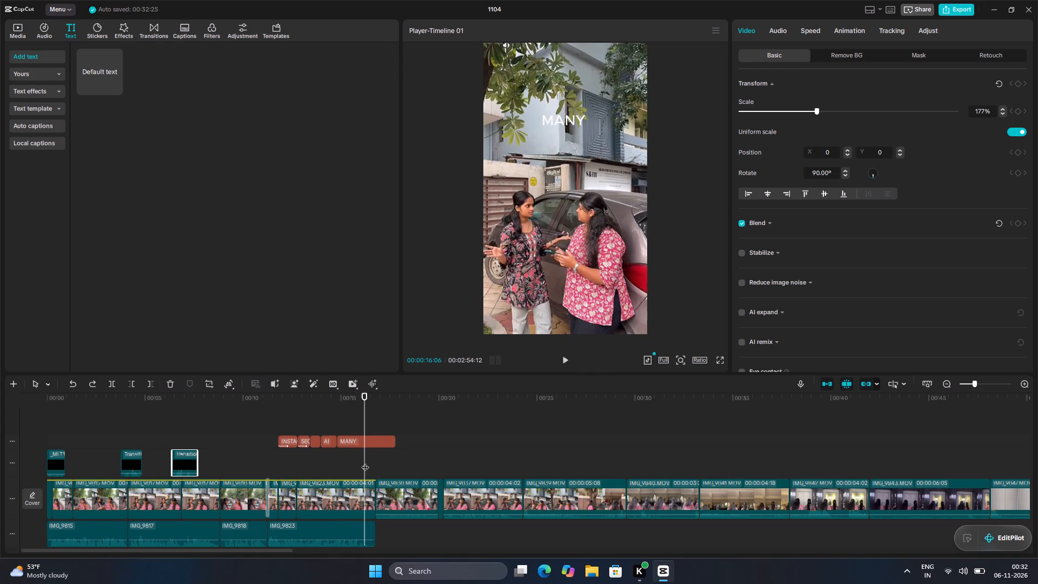
Duplicate the MANY text clip at 00:00:14:24 so the two copies are stacked on separate text tracks.
{"action": "left_click_drag", "start_coordinate": [363, 462], "coordinate": [342, 468]}
{"action": "left_click", "coordinate": [372, 441]}
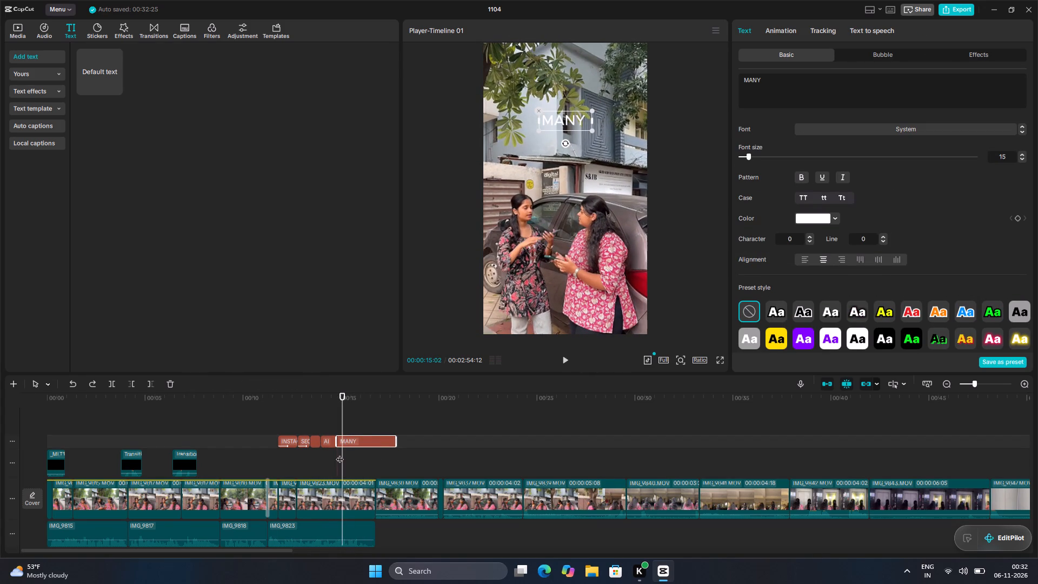
{"action": "left_click_drag", "start_coordinate": [341, 453], "coordinate": [335, 456]}
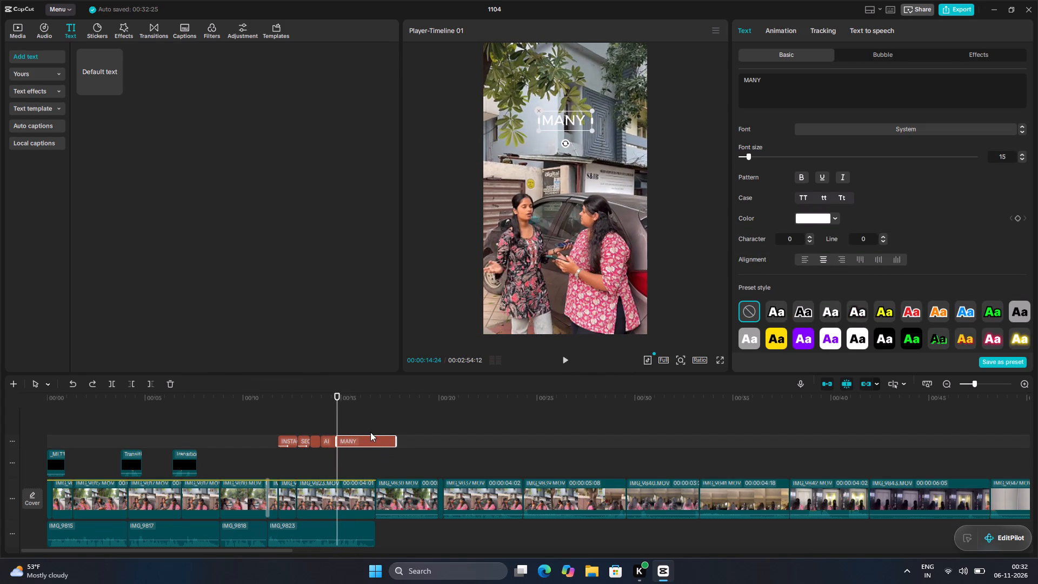
{"action": "right_click", "coordinate": [369, 439]}
{"action": "left_click", "coordinate": [404, 339]}
{"action": "key", "text": "ctrl+v"}
{"action": "left_click_drag", "start_coordinate": [376, 440], "coordinate": [378, 476]}
{"action": "left_click", "coordinate": [378, 476]}
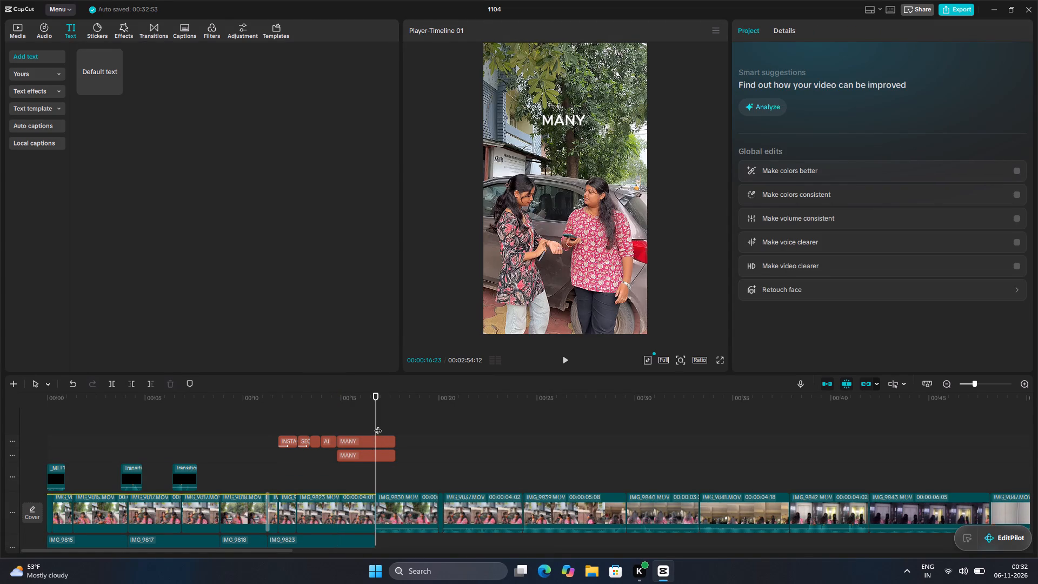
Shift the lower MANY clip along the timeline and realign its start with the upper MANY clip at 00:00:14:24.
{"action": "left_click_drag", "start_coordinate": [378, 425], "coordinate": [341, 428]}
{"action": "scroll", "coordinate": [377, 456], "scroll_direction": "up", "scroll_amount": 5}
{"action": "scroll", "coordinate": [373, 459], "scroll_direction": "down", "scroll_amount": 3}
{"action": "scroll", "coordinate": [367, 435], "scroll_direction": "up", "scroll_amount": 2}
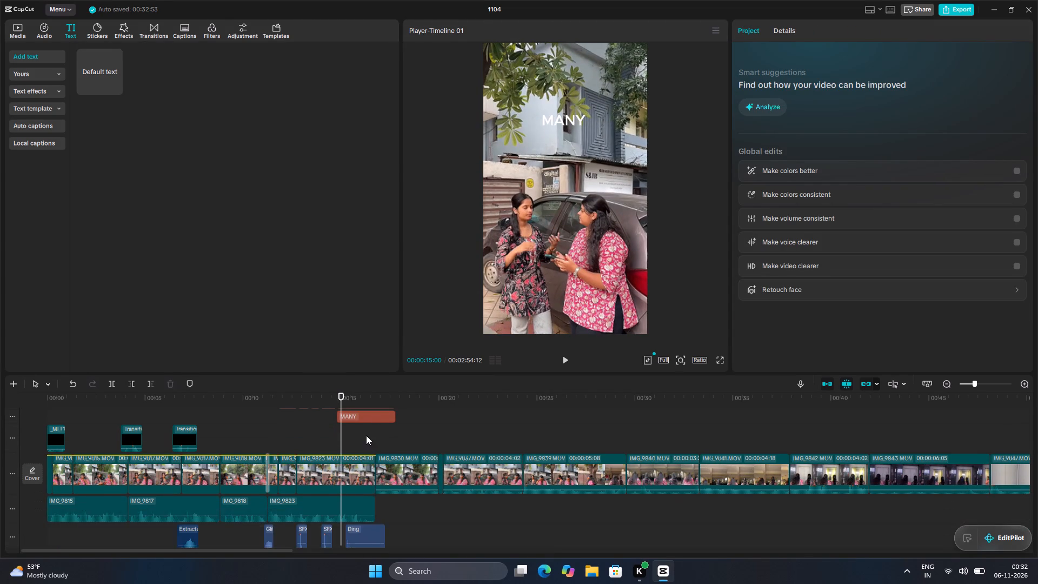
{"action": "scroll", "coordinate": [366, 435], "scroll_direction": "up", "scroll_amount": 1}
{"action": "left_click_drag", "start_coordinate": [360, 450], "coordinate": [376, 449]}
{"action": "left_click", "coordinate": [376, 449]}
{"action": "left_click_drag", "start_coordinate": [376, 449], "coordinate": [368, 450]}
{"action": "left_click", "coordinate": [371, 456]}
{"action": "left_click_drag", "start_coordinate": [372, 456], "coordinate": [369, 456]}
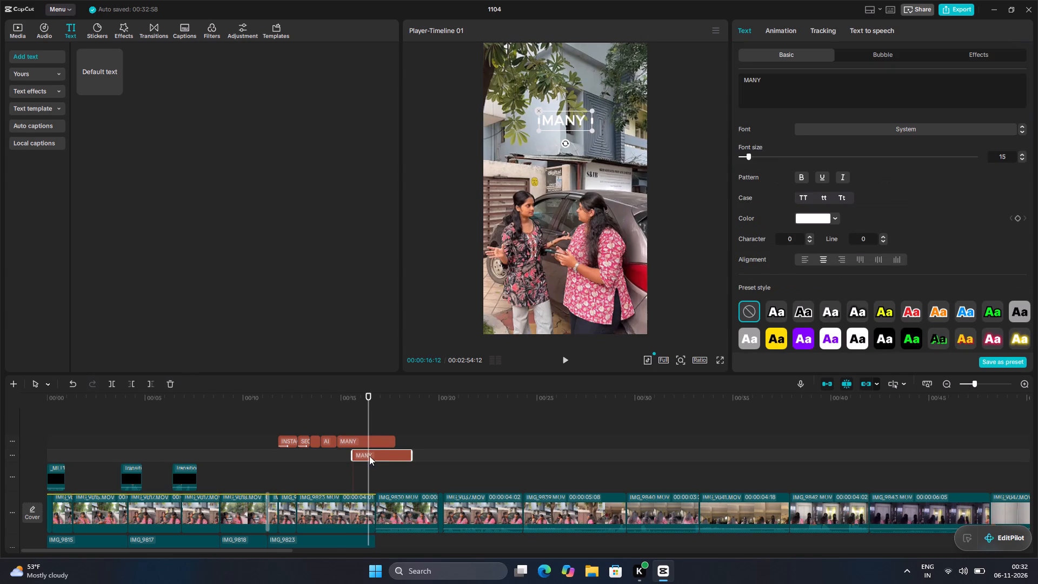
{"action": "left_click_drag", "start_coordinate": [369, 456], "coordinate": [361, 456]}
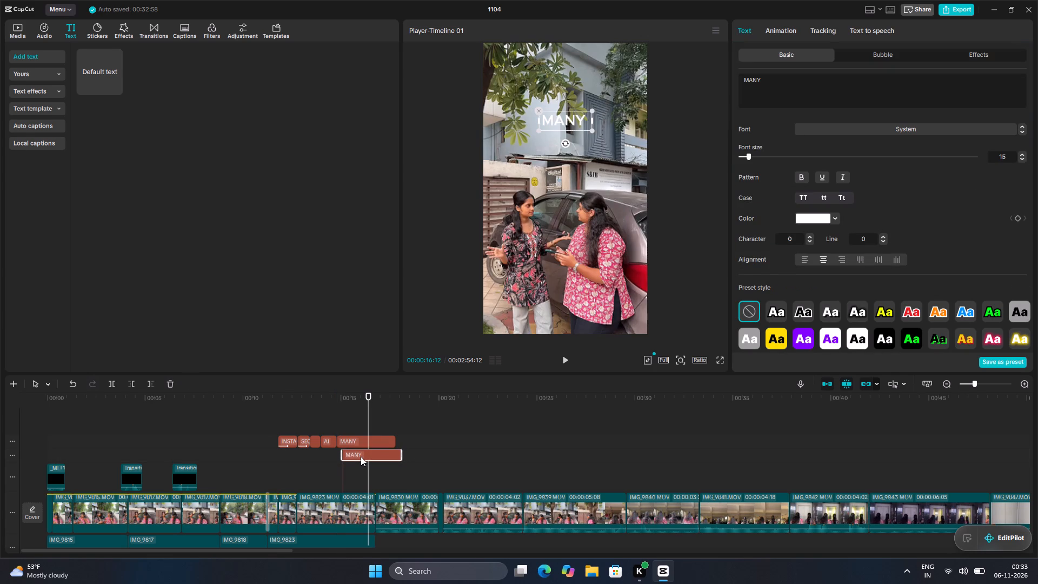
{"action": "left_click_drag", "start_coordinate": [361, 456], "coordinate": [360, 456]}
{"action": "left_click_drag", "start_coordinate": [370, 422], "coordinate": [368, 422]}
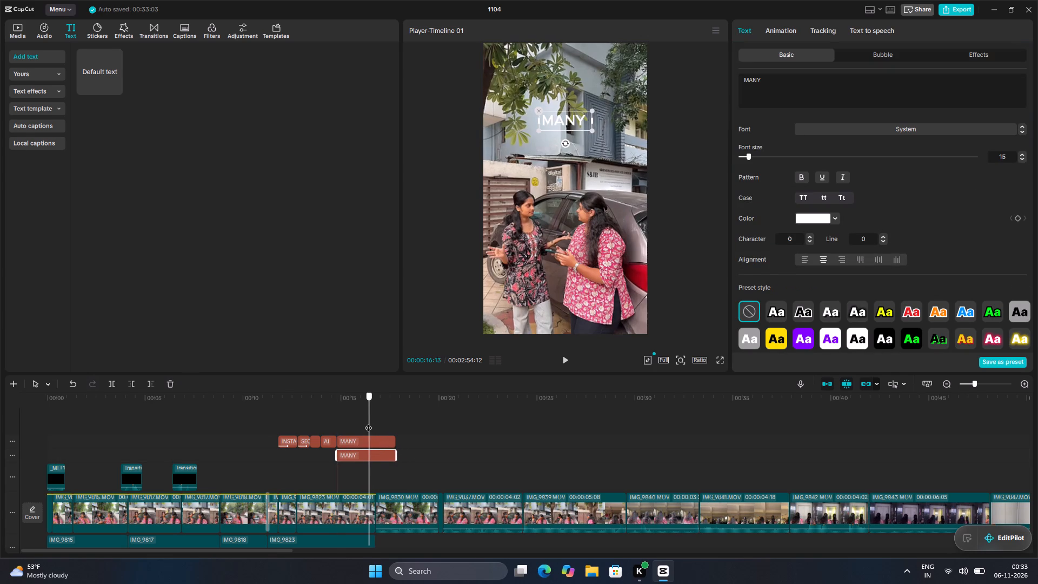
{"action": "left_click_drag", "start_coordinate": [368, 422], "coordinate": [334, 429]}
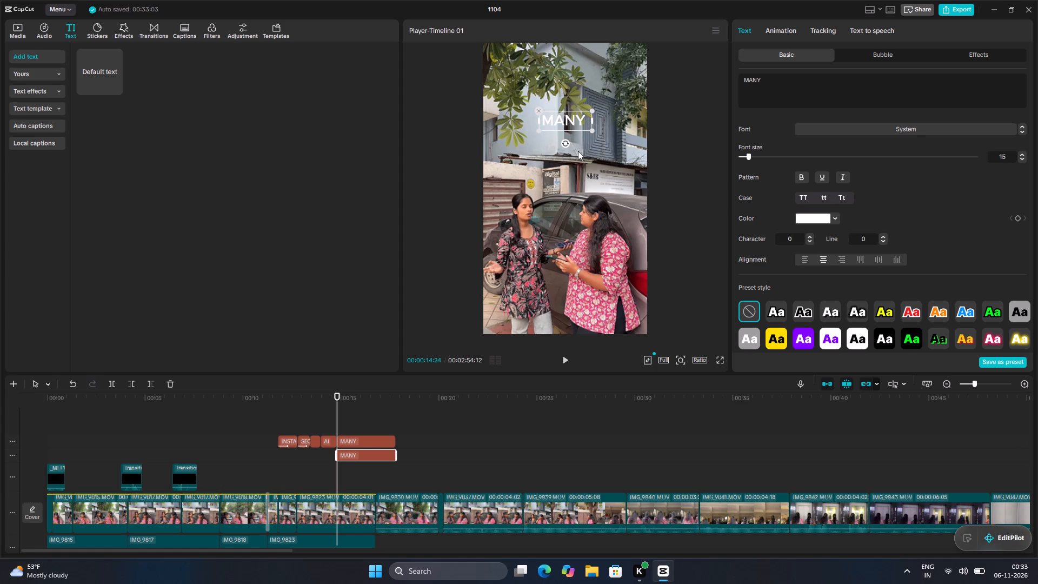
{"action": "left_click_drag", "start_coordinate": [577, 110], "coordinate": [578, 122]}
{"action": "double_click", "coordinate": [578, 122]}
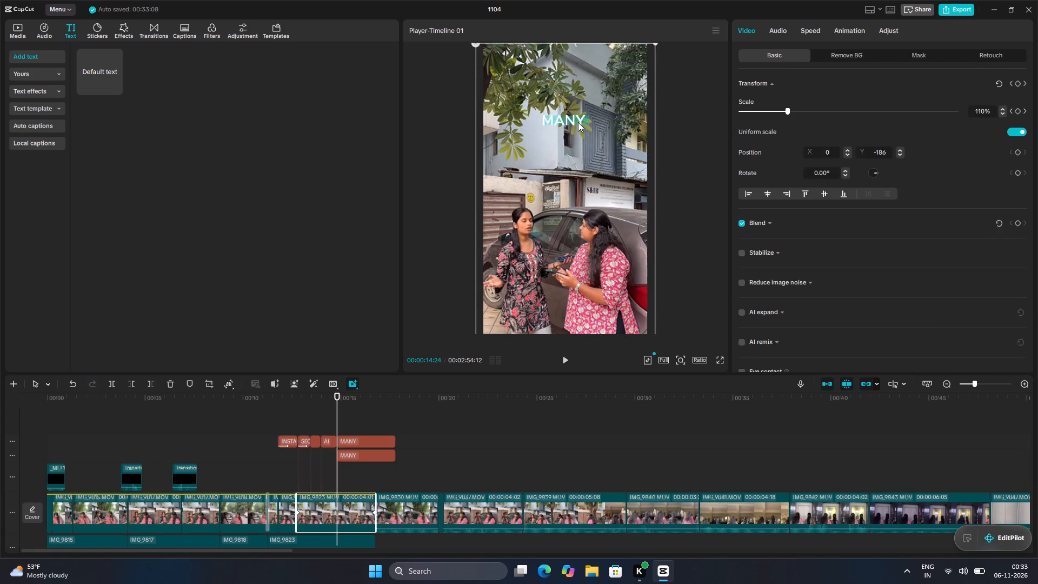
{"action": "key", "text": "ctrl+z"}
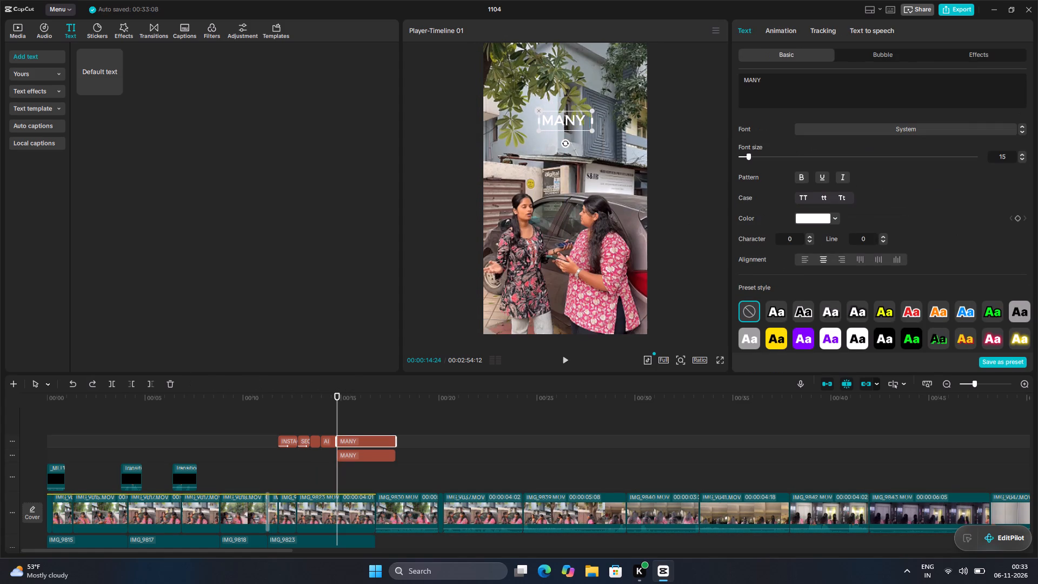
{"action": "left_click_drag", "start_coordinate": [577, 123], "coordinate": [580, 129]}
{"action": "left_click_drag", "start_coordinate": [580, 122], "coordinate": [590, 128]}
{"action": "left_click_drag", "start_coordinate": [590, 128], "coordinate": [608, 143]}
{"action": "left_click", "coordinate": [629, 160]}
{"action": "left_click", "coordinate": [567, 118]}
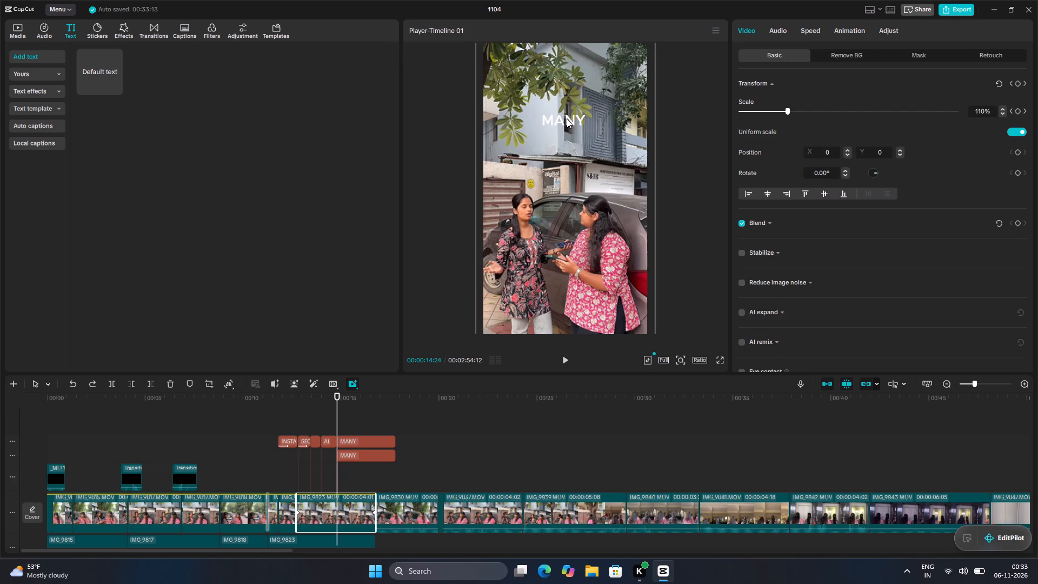
Offset the upper-track MANY text in the frame so it sits just below and to the right of the other MANY.
{"action": "left_click_drag", "start_coordinate": [579, 123], "coordinate": [590, 152]}
{"action": "left_click_drag", "start_coordinate": [590, 152], "coordinate": [593, 147]}
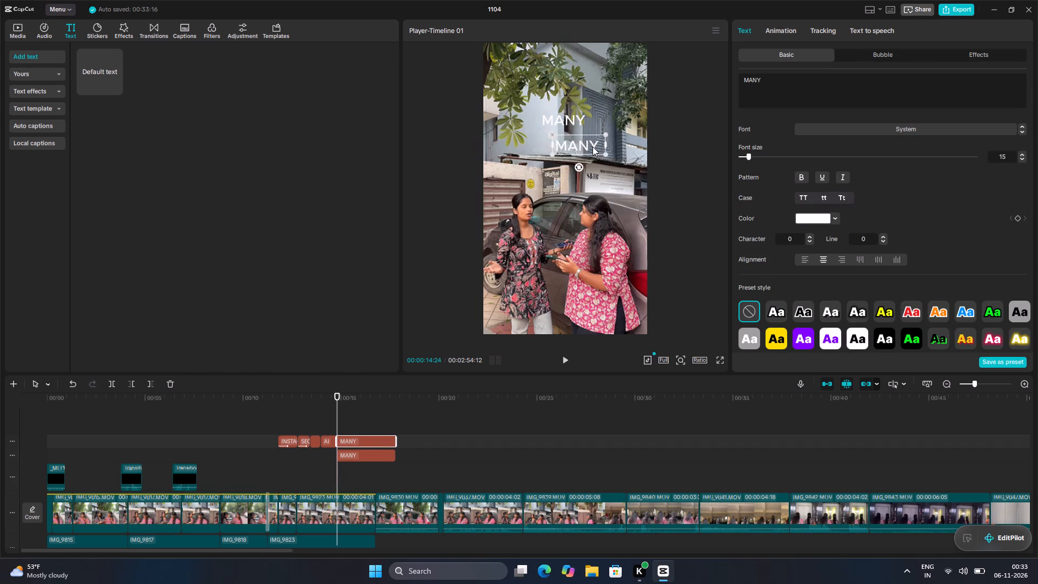
{"action": "left_click_drag", "start_coordinate": [593, 147], "coordinate": [593, 138]}
{"action": "left_click", "coordinate": [564, 113]}
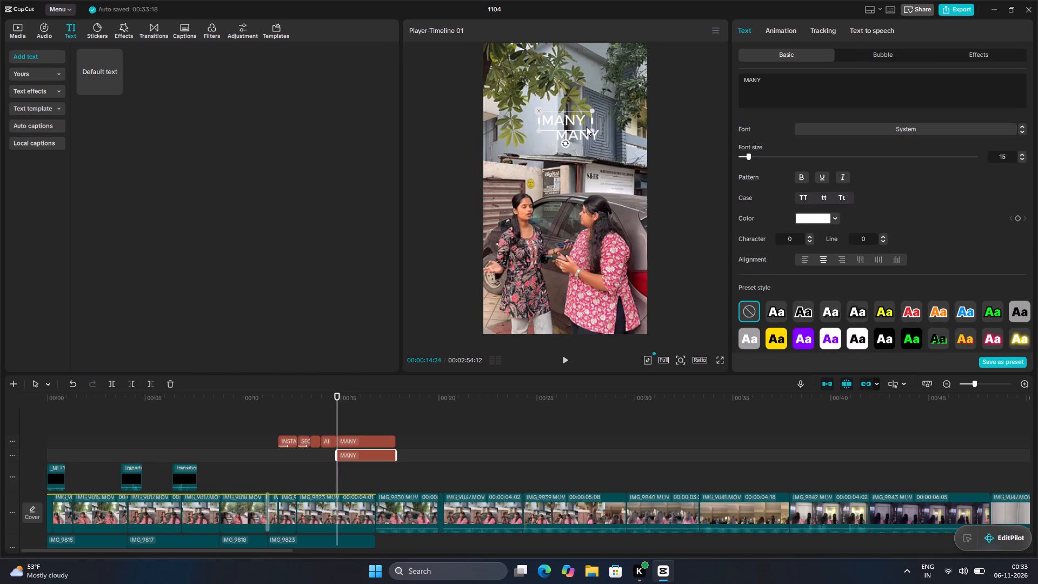
{"action": "left_click", "coordinate": [593, 130]}
{"action": "left_click", "coordinate": [597, 135]}
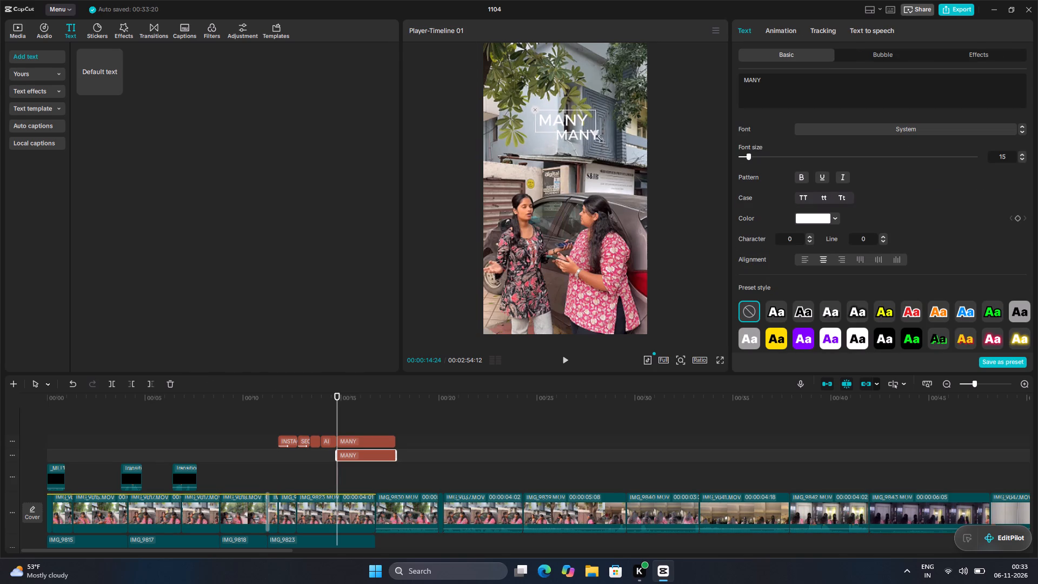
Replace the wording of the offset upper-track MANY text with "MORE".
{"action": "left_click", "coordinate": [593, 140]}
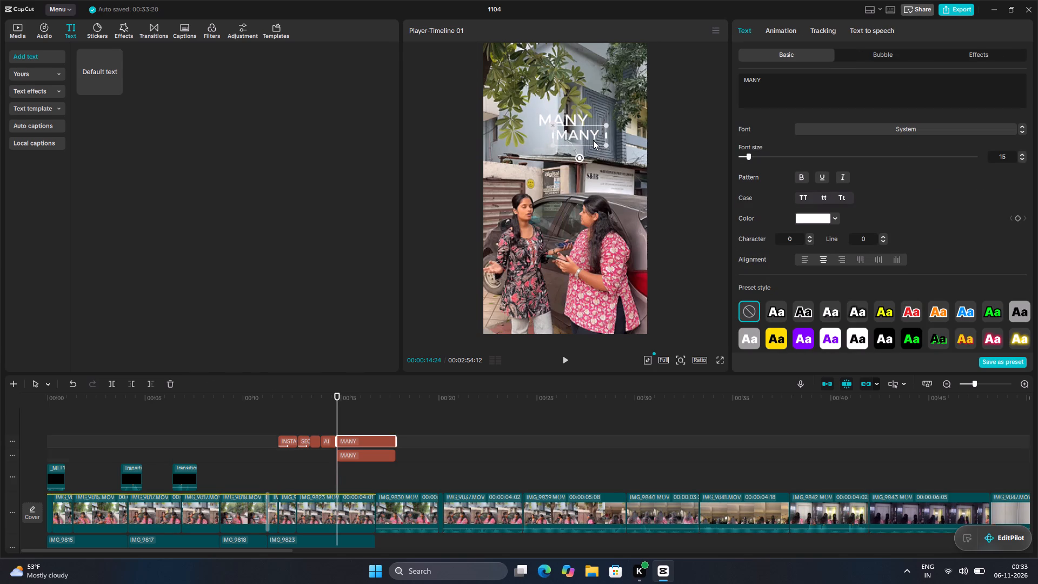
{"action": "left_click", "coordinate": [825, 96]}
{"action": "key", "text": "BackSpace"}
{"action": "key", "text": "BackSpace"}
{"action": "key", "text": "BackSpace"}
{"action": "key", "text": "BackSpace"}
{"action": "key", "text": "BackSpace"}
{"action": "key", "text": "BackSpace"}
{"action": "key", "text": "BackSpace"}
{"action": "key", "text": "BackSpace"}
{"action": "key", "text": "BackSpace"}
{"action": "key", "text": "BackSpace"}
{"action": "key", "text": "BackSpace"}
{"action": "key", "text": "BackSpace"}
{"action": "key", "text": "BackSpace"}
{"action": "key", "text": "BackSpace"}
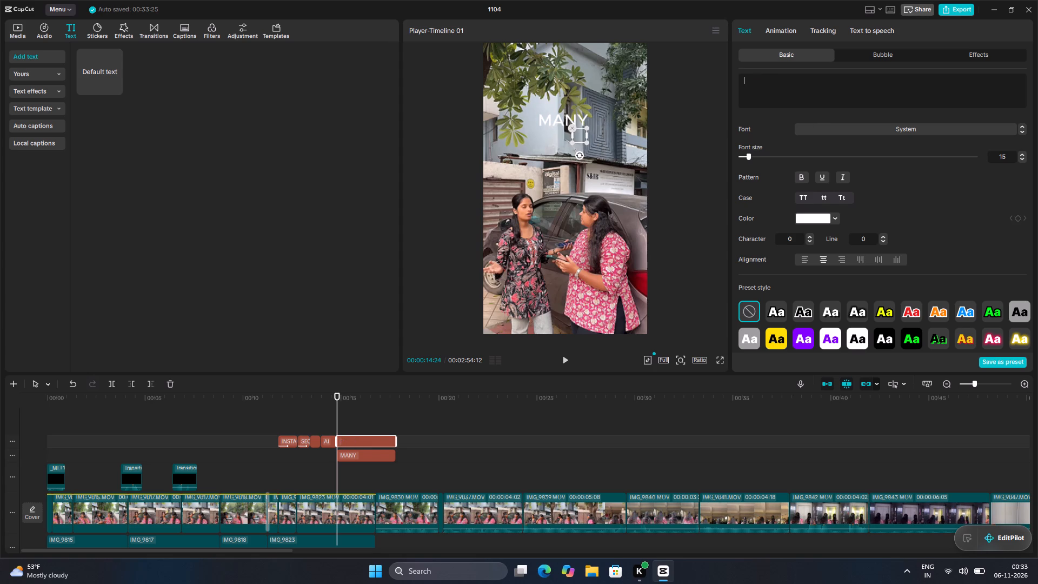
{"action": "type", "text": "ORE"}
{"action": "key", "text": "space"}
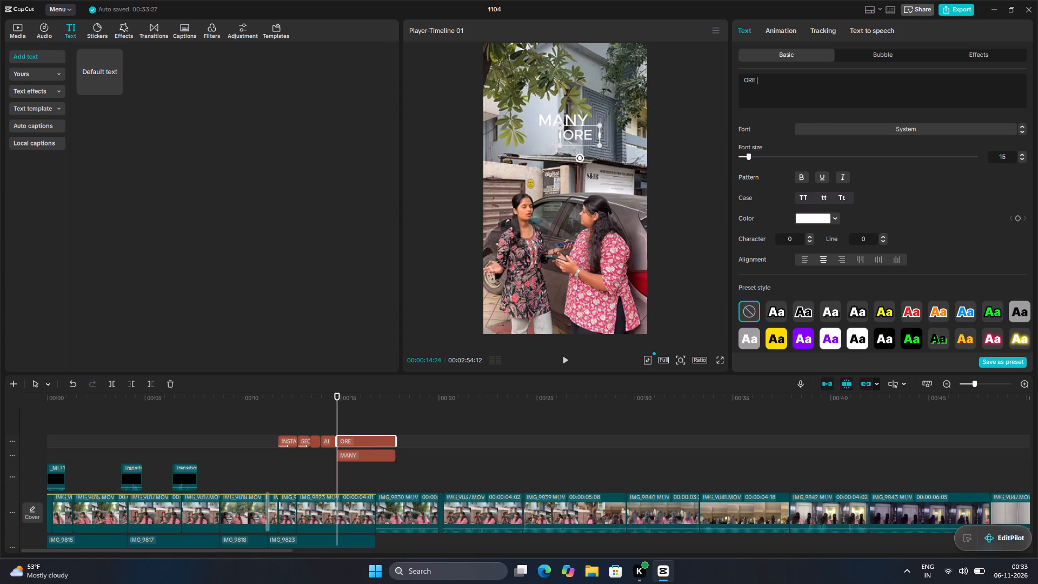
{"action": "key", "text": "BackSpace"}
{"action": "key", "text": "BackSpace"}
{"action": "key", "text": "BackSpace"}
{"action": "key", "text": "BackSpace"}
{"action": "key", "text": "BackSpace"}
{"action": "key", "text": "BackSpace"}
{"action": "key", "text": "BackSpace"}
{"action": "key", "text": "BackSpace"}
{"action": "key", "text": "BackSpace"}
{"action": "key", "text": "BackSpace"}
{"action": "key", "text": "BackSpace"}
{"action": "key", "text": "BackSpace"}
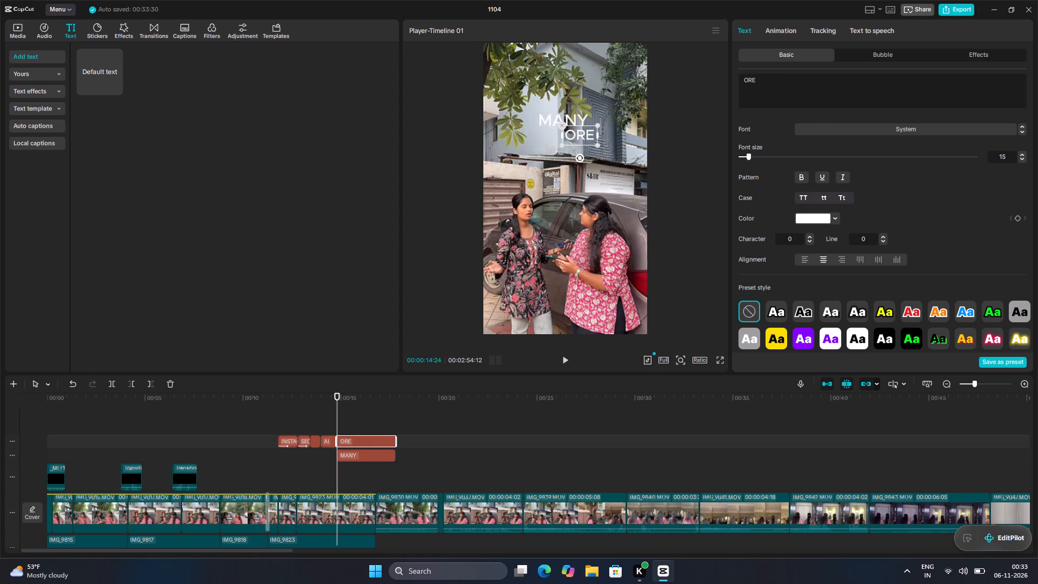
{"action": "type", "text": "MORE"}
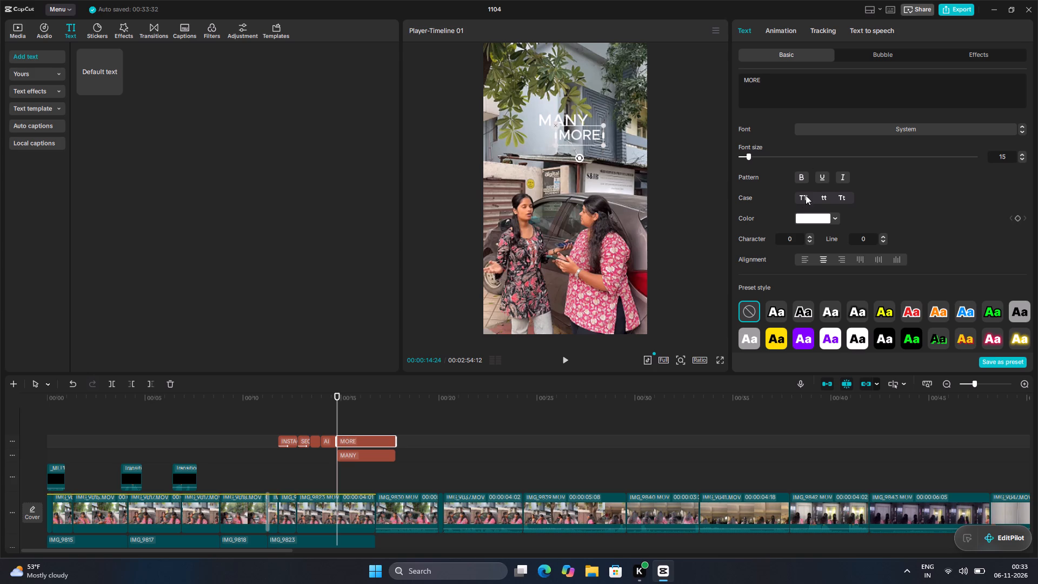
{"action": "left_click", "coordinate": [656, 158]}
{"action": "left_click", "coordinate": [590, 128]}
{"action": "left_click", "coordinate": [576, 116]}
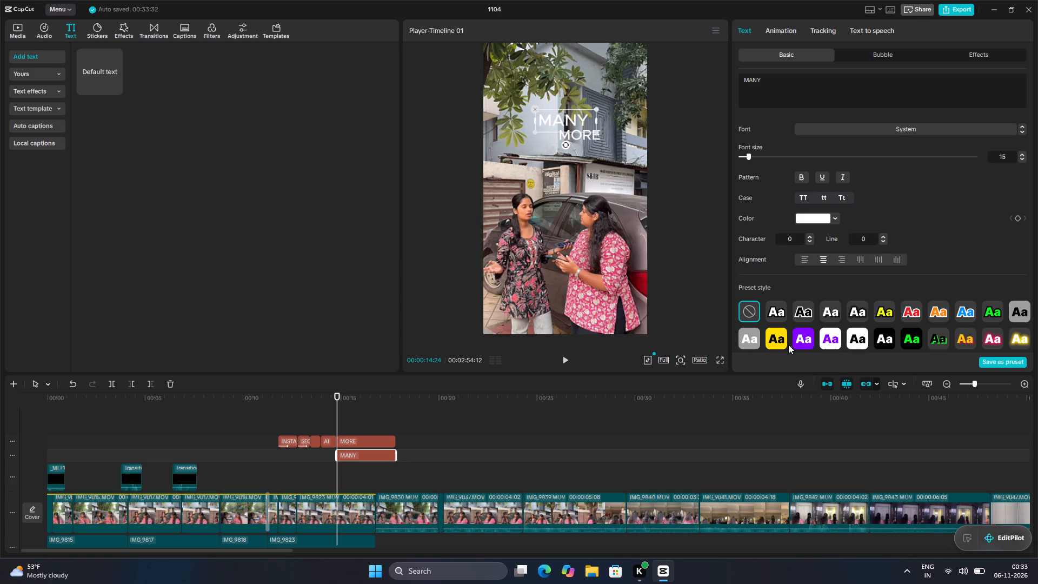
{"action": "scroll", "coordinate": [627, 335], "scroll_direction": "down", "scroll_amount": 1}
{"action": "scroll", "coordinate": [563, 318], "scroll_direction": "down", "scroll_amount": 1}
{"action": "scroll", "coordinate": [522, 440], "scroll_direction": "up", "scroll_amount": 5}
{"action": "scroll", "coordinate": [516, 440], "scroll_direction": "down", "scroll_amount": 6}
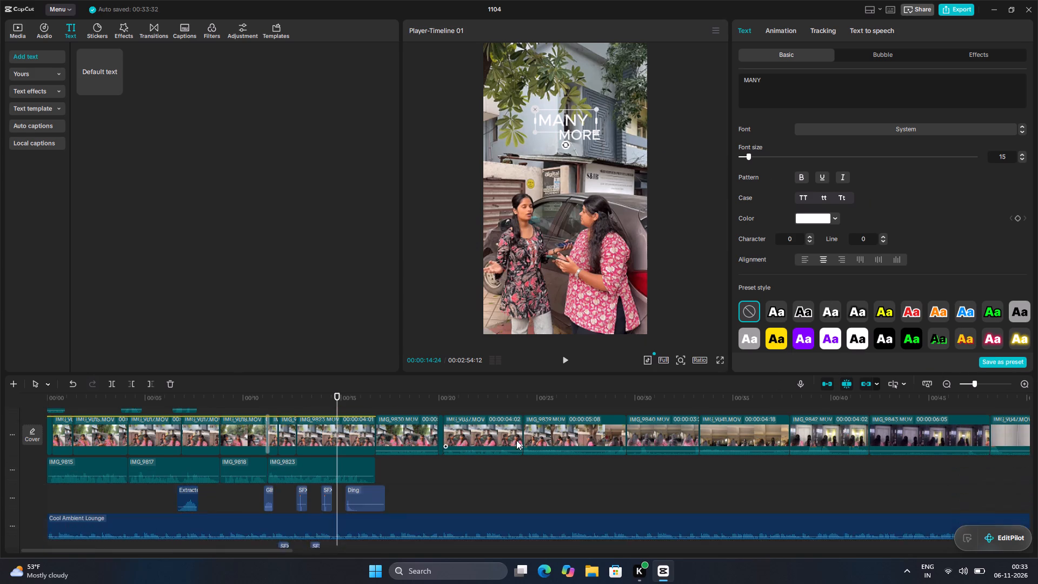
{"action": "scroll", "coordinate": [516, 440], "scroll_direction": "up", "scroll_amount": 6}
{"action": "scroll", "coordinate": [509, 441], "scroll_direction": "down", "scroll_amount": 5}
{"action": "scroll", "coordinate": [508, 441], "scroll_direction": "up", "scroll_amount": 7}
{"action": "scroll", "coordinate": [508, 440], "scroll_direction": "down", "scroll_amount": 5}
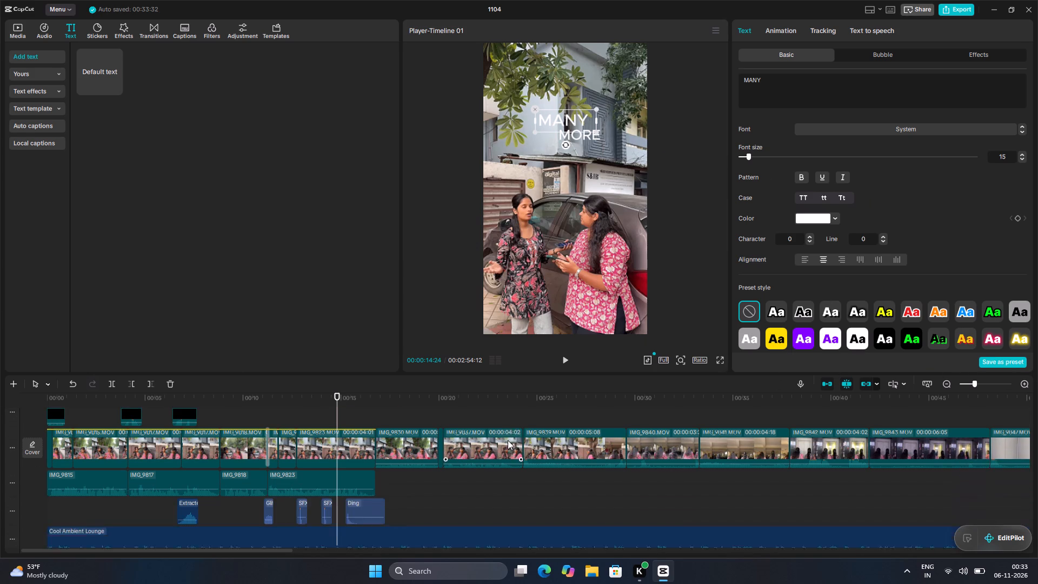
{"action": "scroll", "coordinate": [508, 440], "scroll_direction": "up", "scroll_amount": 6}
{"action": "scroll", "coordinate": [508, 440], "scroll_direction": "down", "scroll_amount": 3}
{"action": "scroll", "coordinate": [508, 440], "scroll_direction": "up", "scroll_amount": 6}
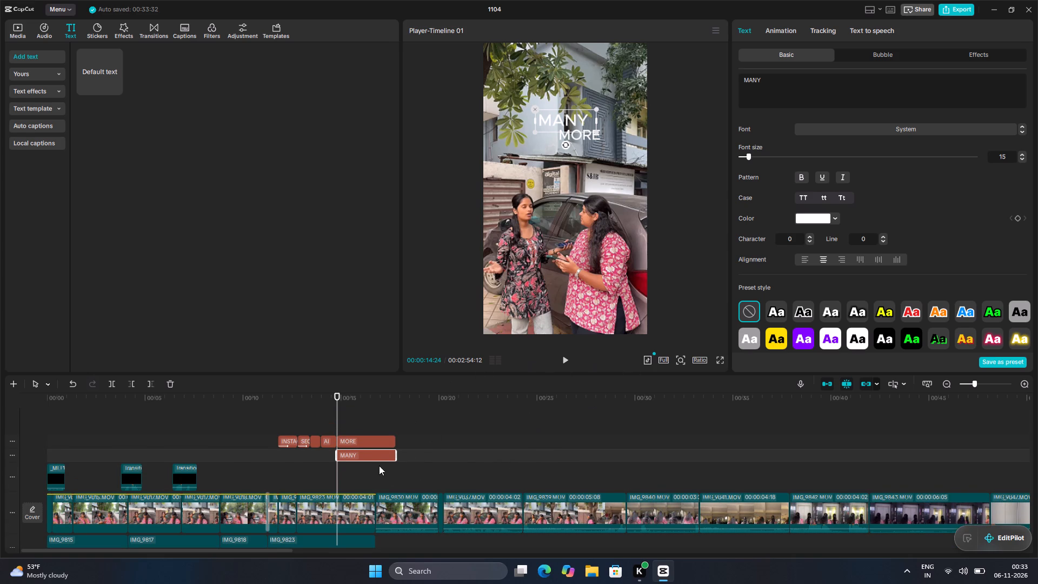
Extend the wording of the lower-track MANY text to "MANY MORE".
{"action": "left_click", "coordinate": [588, 117]}
{"action": "triple_click", "coordinate": [589, 117]}
{"action": "left_click", "coordinate": [589, 117]}
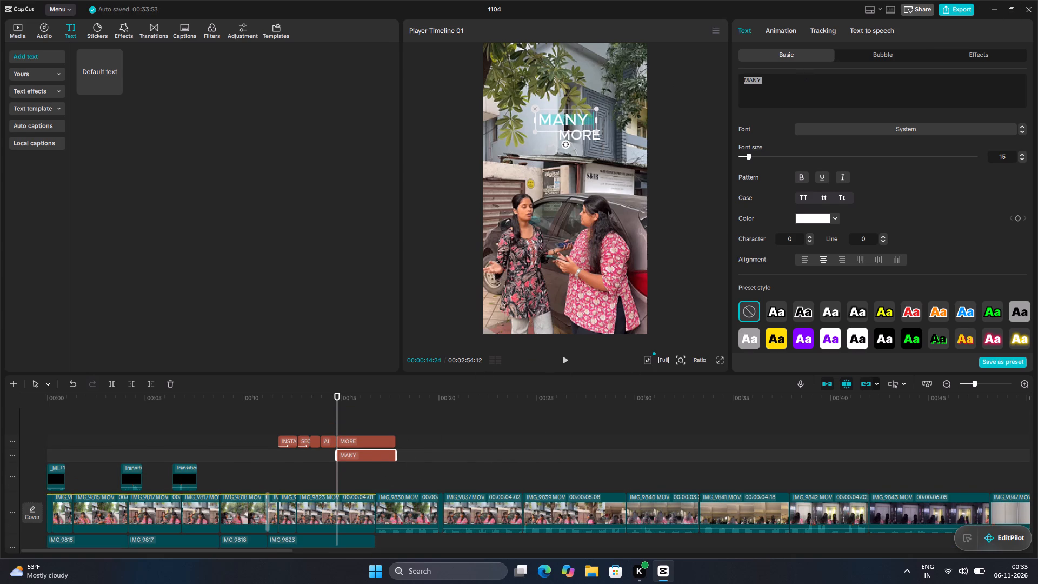
{"action": "left_click", "coordinate": [814, 84]}
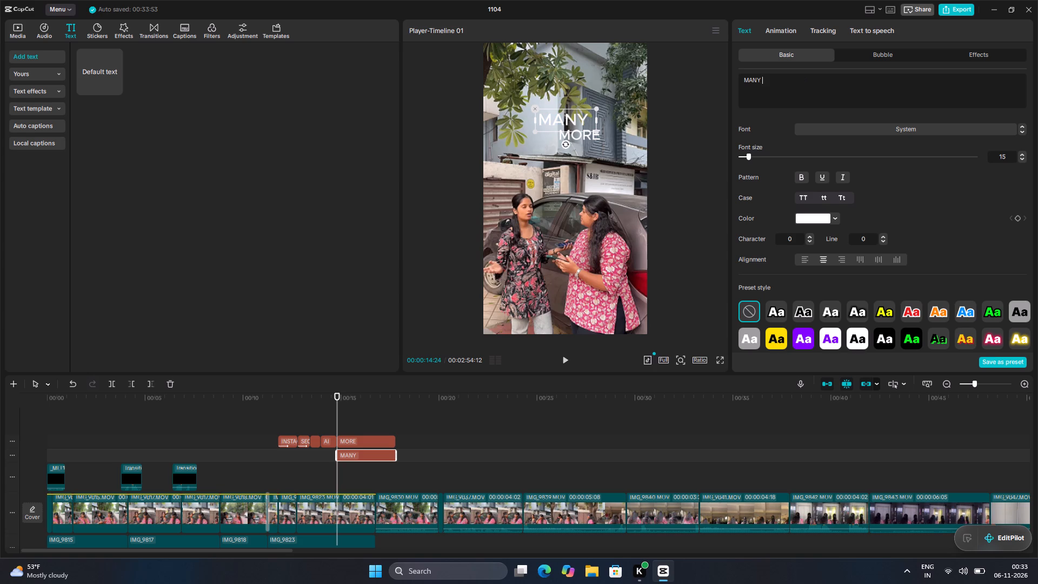
{"action": "type", "text": "MOREVB"}
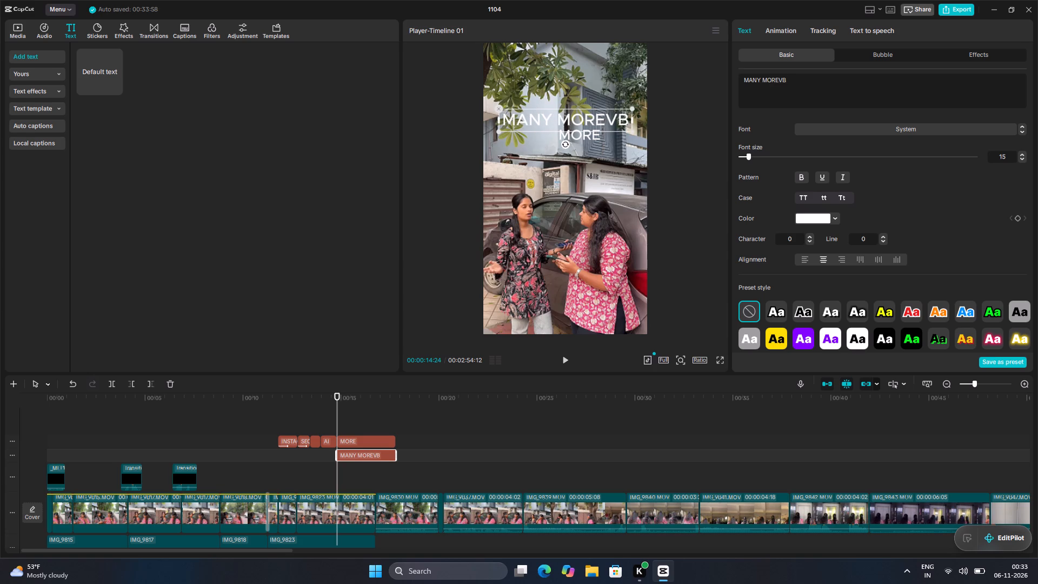
{"action": "key", "text": "BackSpace"}
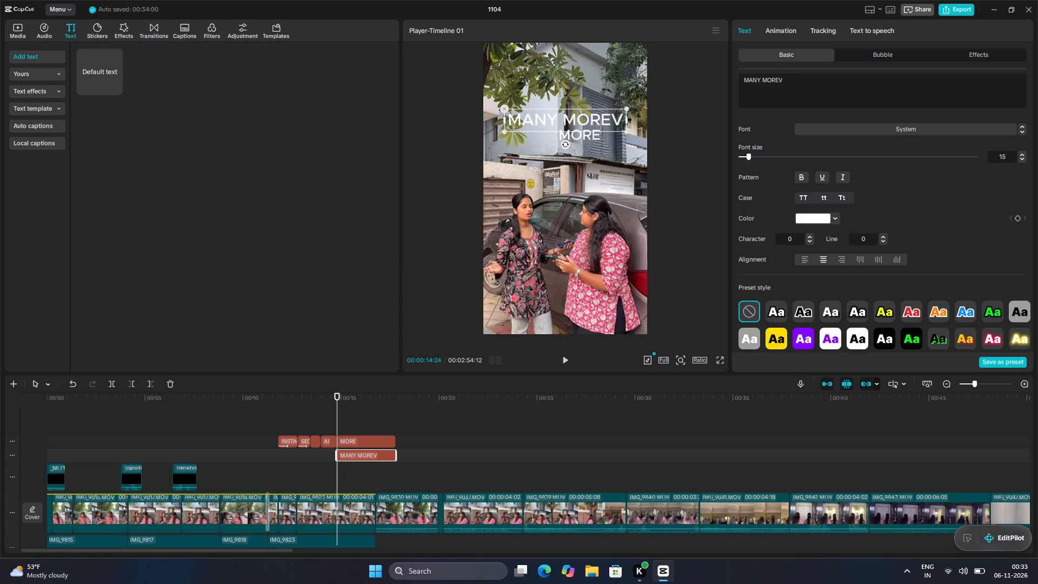
{"action": "key", "text": "BackSpace"}
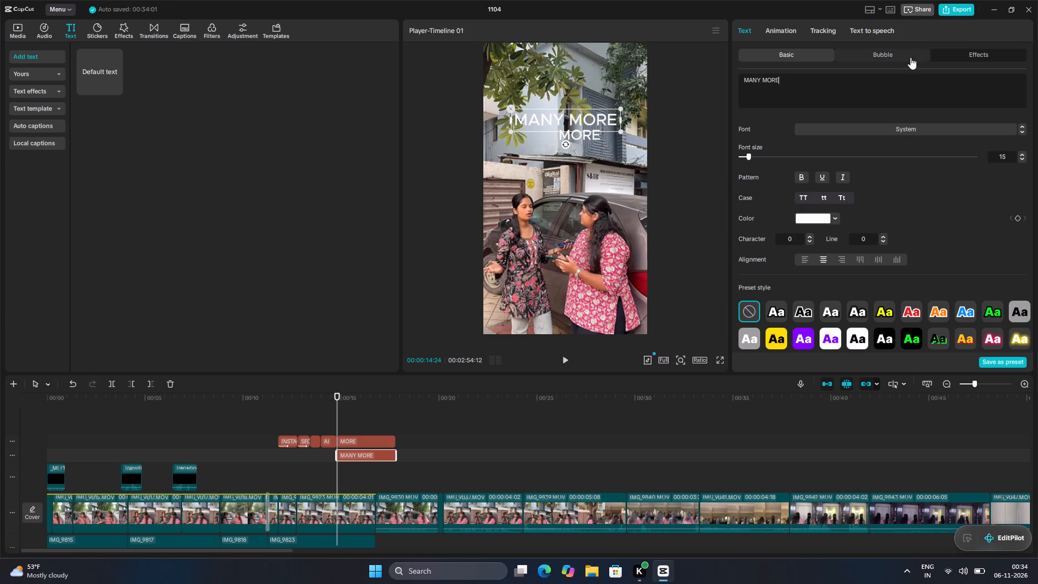
Delete the separate MORE text clip from the upper text track.
{"action": "left_click", "coordinate": [596, 136]}
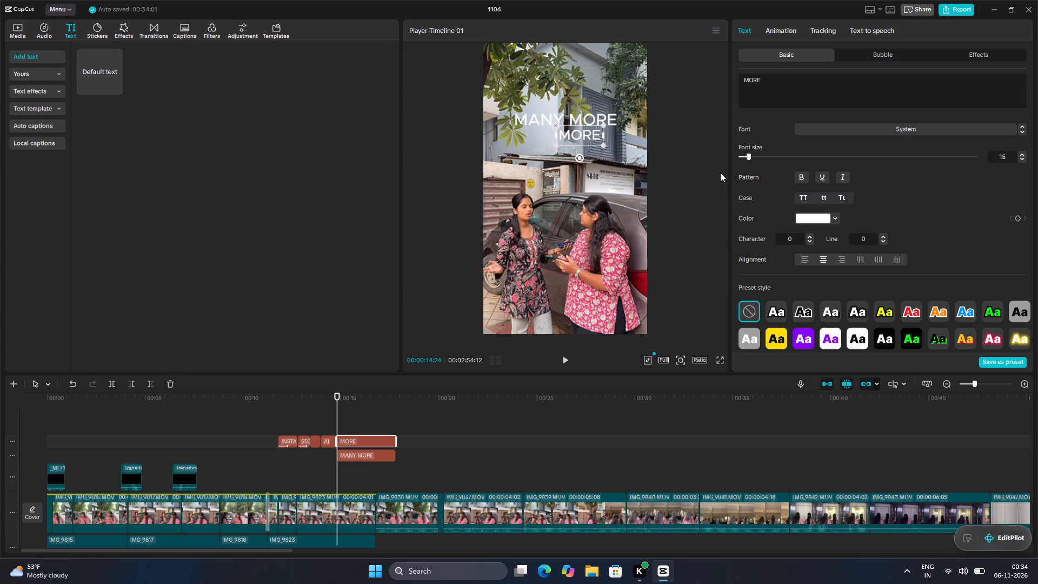
{"action": "key", "text": "Delete"}
Play back the opening clips from the start of the timeline, then return the playhead to 00:00:03:23.
{"action": "scroll", "coordinate": [408, 475], "scroll_direction": "down", "scroll_amount": 3}
{"action": "scroll", "coordinate": [422, 488], "scroll_direction": "up", "scroll_amount": 6}
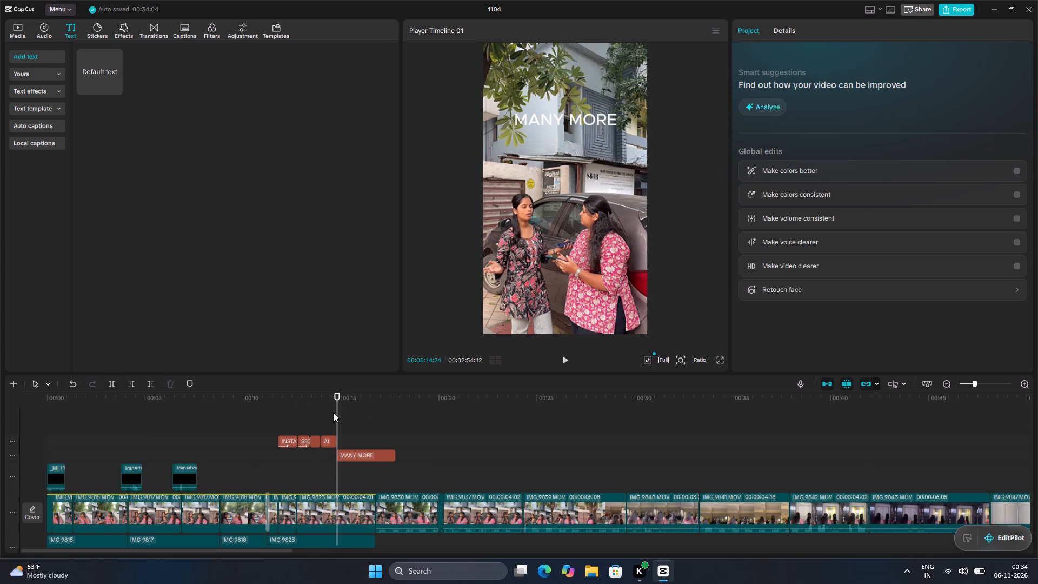
{"action": "left_click_drag", "start_coordinate": [333, 413], "coordinate": [193, 427]}
{"action": "left_click_drag", "start_coordinate": [338, 417], "coordinate": [0, 482]}
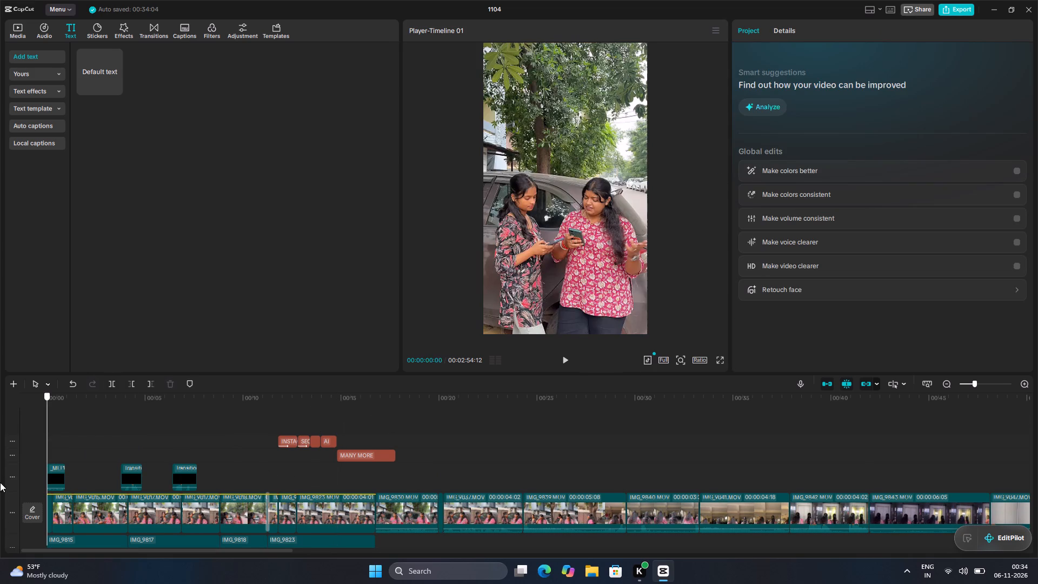
{"action": "left_click_drag", "start_coordinate": [0, 482], "coordinate": [0, 480]}
{"action": "left_click_drag", "start_coordinate": [0, 479], "coordinate": [84, 463]}
{"action": "scroll", "coordinate": [287, 449], "scroll_direction": "down", "scroll_amount": 7}
{"action": "scroll", "coordinate": [277, 450], "scroll_direction": "up", "scroll_amount": 8}
{"action": "scroll", "coordinate": [277, 449], "scroll_direction": "down", "scroll_amount": 9}
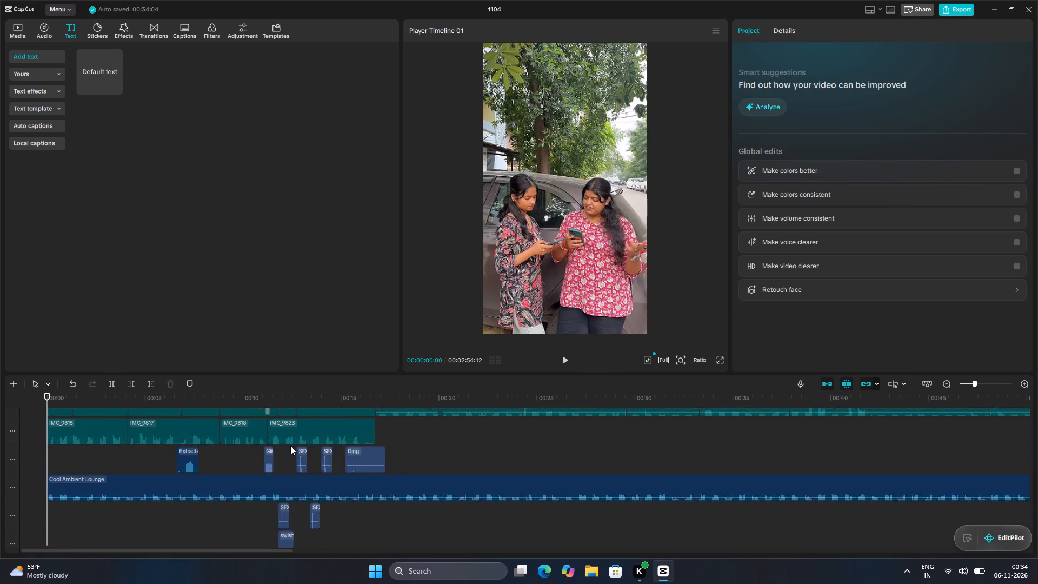
{"action": "scroll", "coordinate": [290, 446], "scroll_direction": "up", "scroll_amount": 7}
{"action": "key", "text": "space"}
{"action": "scroll", "coordinate": [288, 447], "scroll_direction": "down", "scroll_amount": 6}
{"action": "scroll", "coordinate": [150, 432], "scroll_direction": "up", "scroll_amount": 4}
{"action": "key", "text": "space"}
{"action": "scroll", "coordinate": [65, 427], "scroll_direction": "up", "scroll_amount": 3}
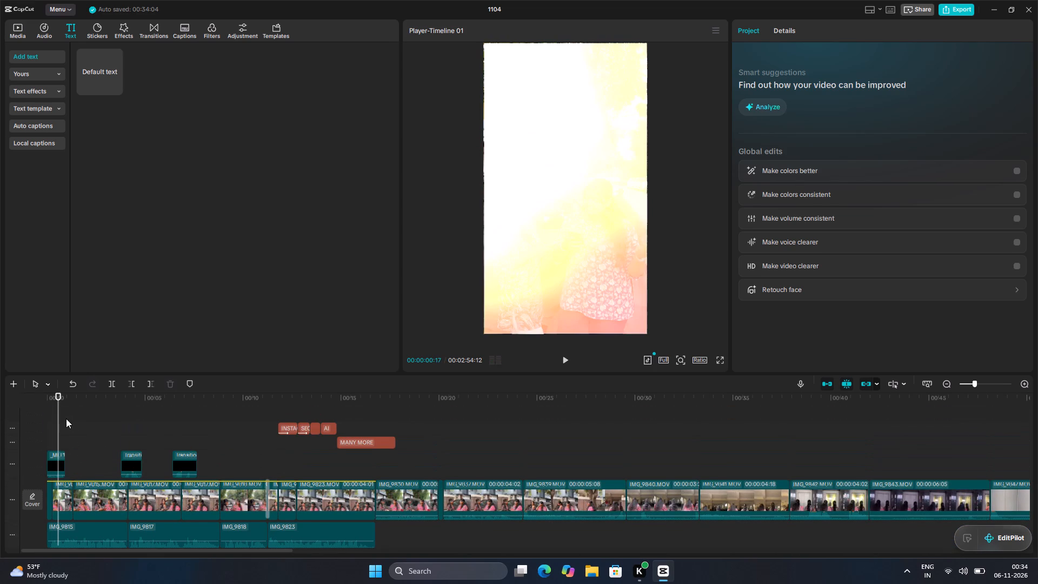
{"action": "key", "text": "space"}
{"action": "left_click_drag", "start_coordinate": [74, 420], "coordinate": [119, 432]}
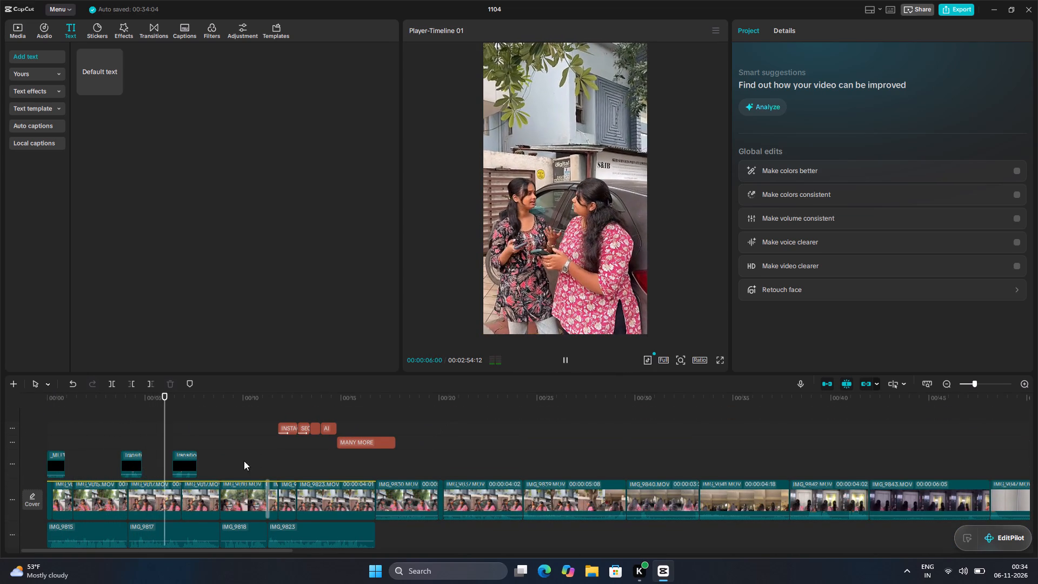
{"action": "key", "text": "space"}
{"action": "left_click_drag", "start_coordinate": [171, 427], "coordinate": [118, 440]}
{"action": "left_click", "coordinate": [118, 440]}
Preview the imported transition overlays in the project media, including Transition 4, _MLT7, _MLT6, _MLT10, _MLT3 and _MLT17.
{"action": "left_click", "coordinate": [17, 26]}
{"action": "scroll", "coordinate": [150, 158], "scroll_direction": "down", "scroll_amount": 8}
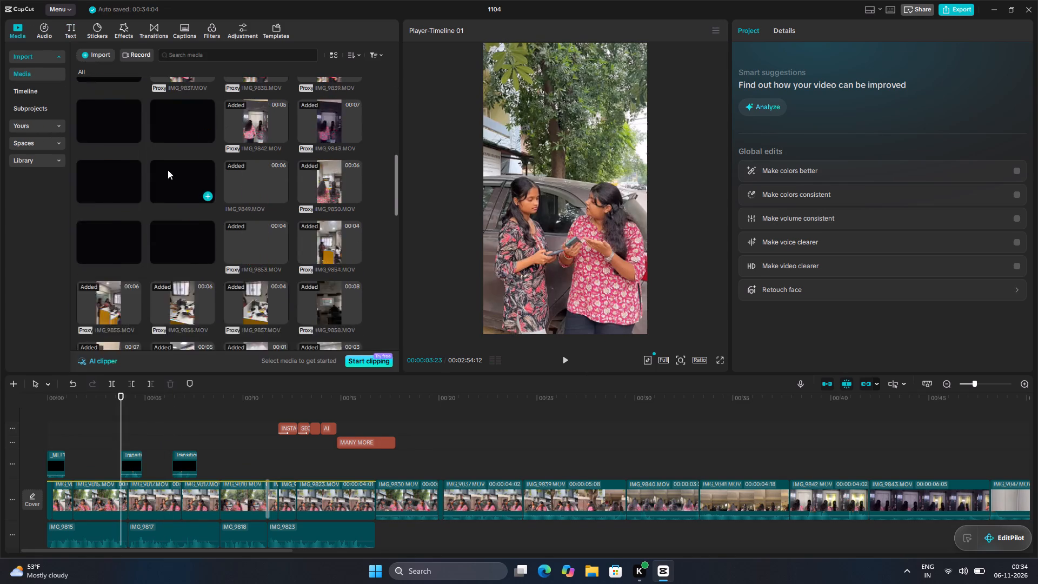
{"action": "scroll", "coordinate": [168, 170], "scroll_direction": "down", "scroll_amount": 18}
{"action": "scroll", "coordinate": [167, 175], "scroll_direction": "up", "scroll_amount": 1}
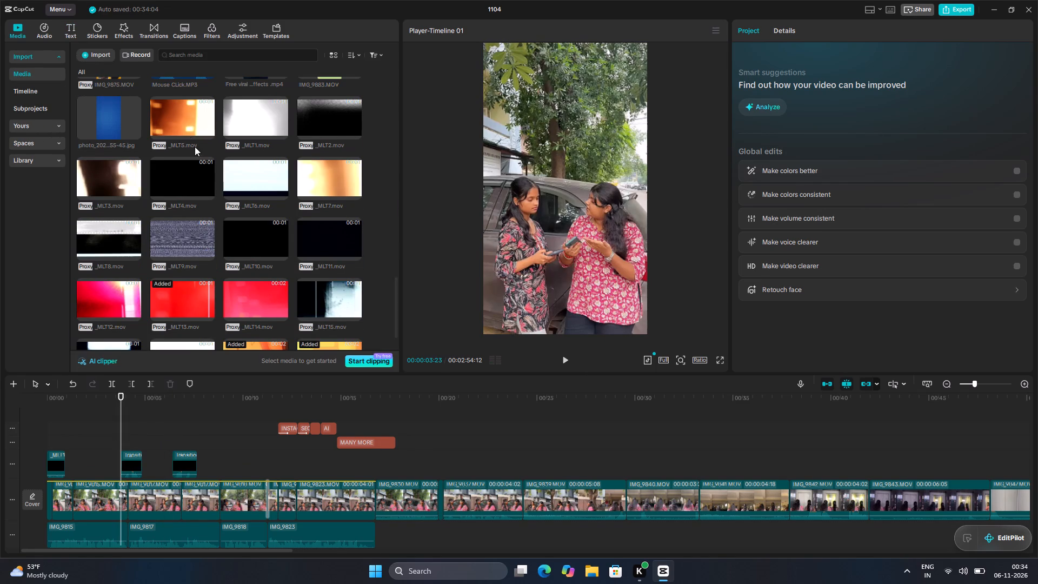
{"action": "scroll", "coordinate": [179, 139], "scroll_direction": "down", "scroll_amount": 6}
{"action": "left_click", "coordinate": [248, 302]}
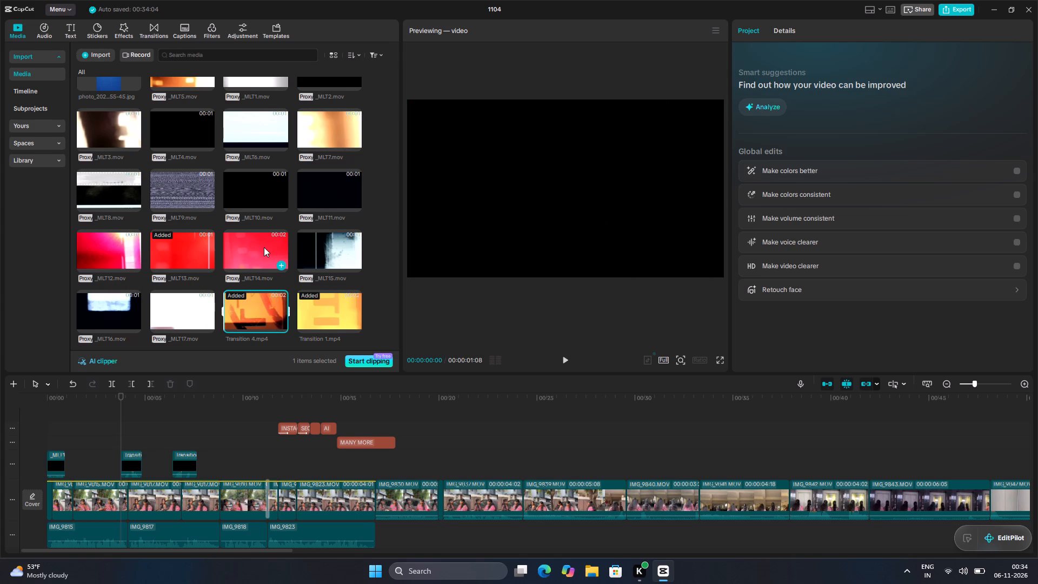
{"action": "left_click", "coordinate": [333, 128]}
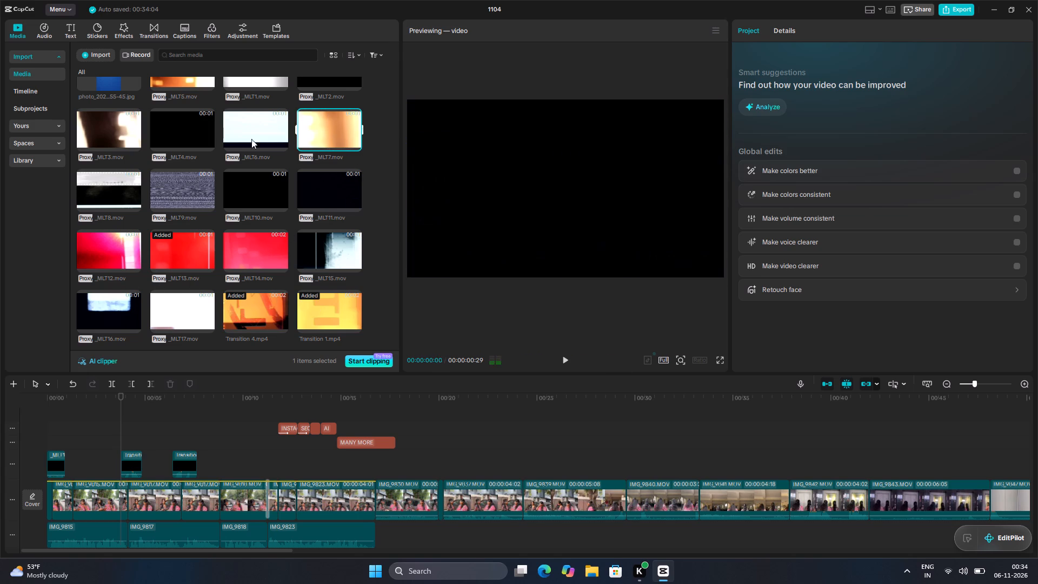
{"action": "left_click", "coordinate": [245, 121]}
{"action": "left_click", "coordinate": [243, 128]}
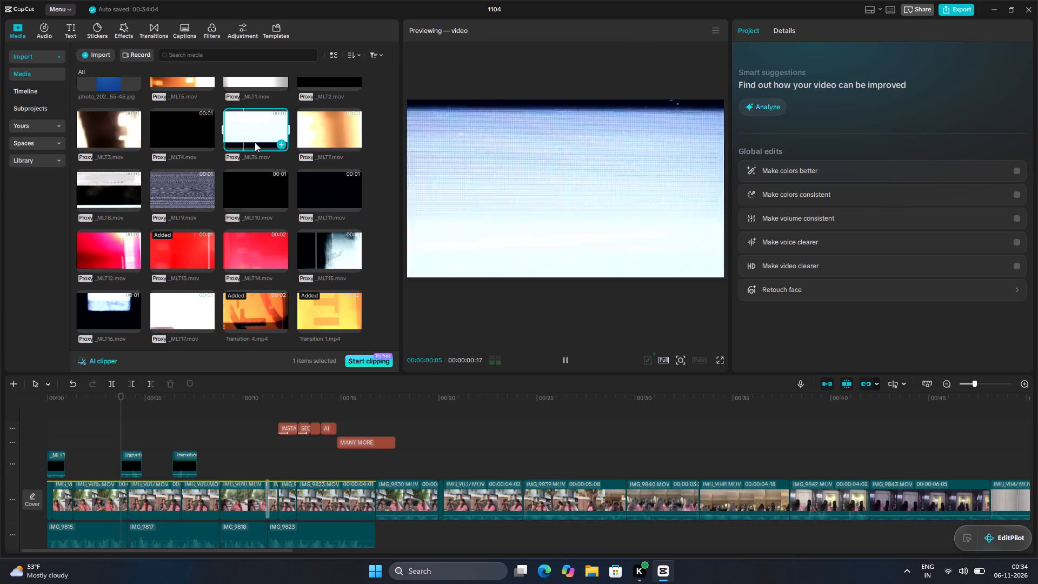
{"action": "left_click", "coordinate": [250, 195]}
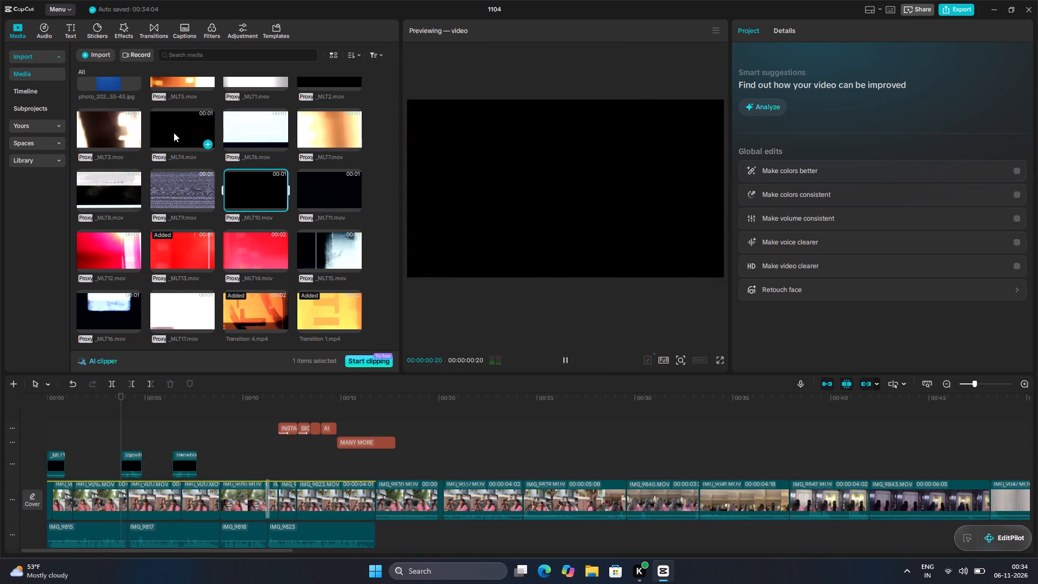
{"action": "left_click", "coordinate": [174, 132]}
{"action": "left_click", "coordinate": [151, 123]}
{"action": "left_click", "coordinate": [102, 124]}
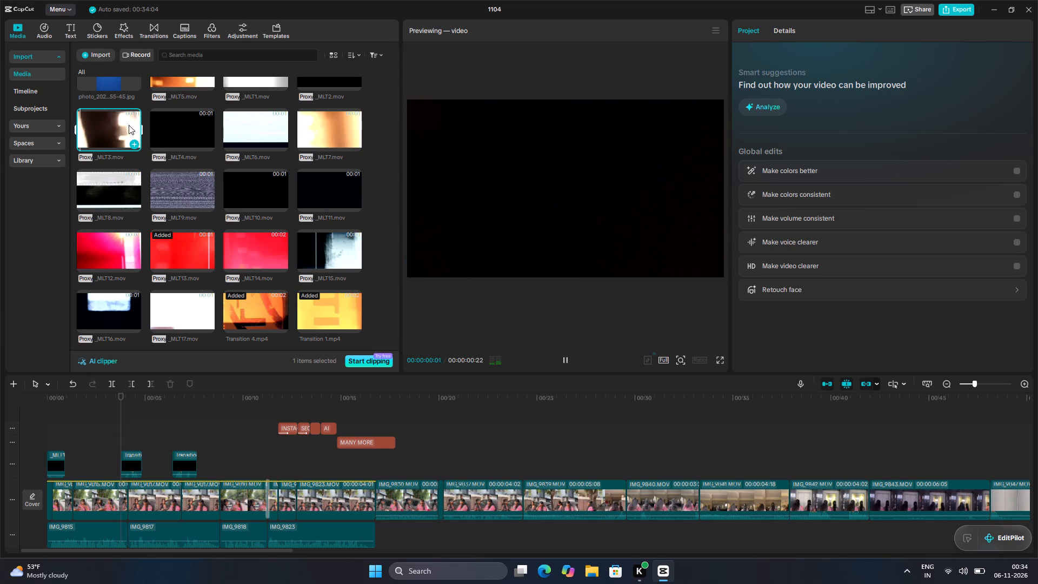
{"action": "scroll", "coordinate": [179, 125], "scroll_direction": "down", "scroll_amount": 4}
{"action": "left_click", "coordinate": [94, 333]}
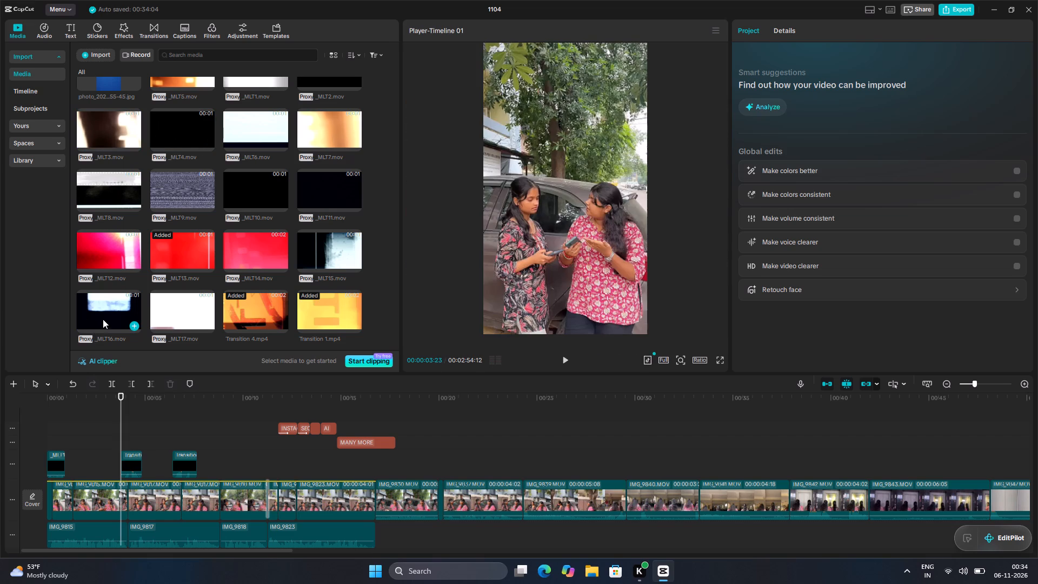
{"action": "left_click", "coordinate": [108, 311]}
{"action": "left_click", "coordinate": [189, 305]}
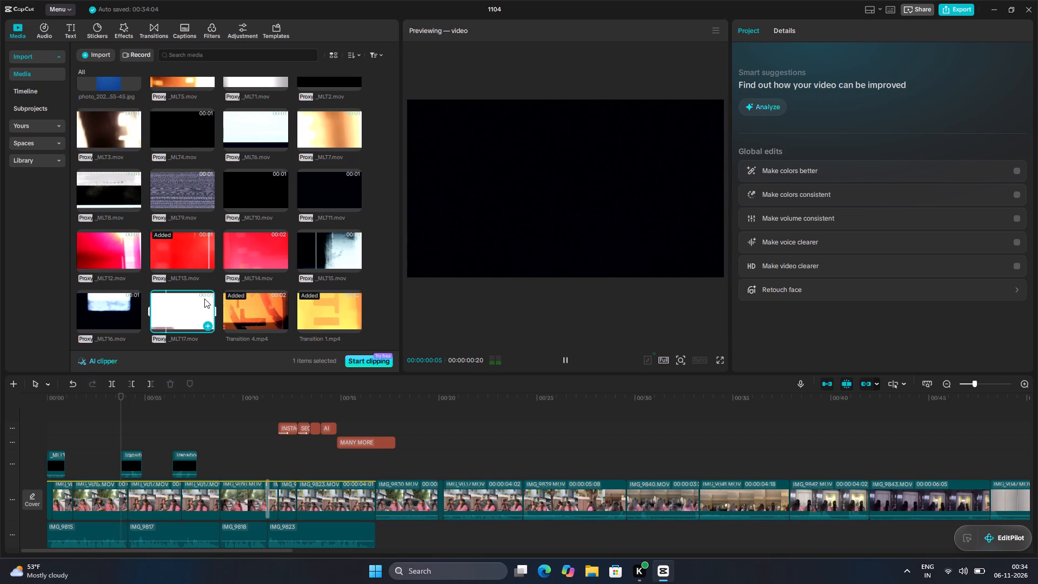
{"action": "scroll", "coordinate": [242, 252], "scroll_direction": "down", "scroll_amount": 4}
{"action": "scroll", "coordinate": [242, 252], "scroll_direction": "up", "scroll_amount": 7}
{"action": "scroll", "coordinate": [281, 229], "scroll_direction": "down", "scroll_amount": 4}
{"action": "scroll", "coordinate": [281, 233], "scroll_direction": "up", "scroll_amount": 2}
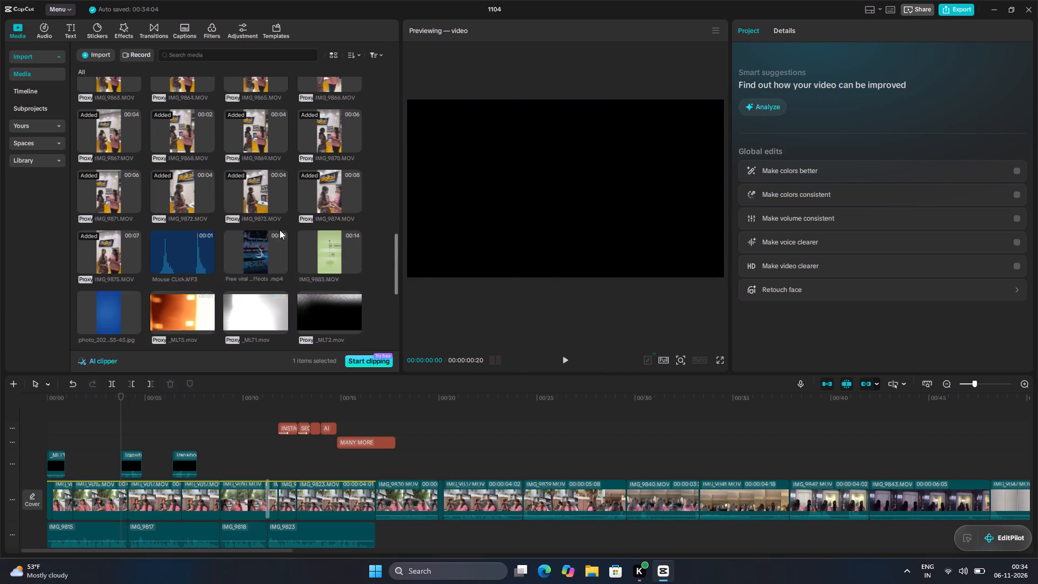
Import DHRUV RATHEE TRANSITION and Transition 1 through Transition 7 from the Transition folder in Editing assets.
{"action": "left_click", "coordinate": [94, 58]}
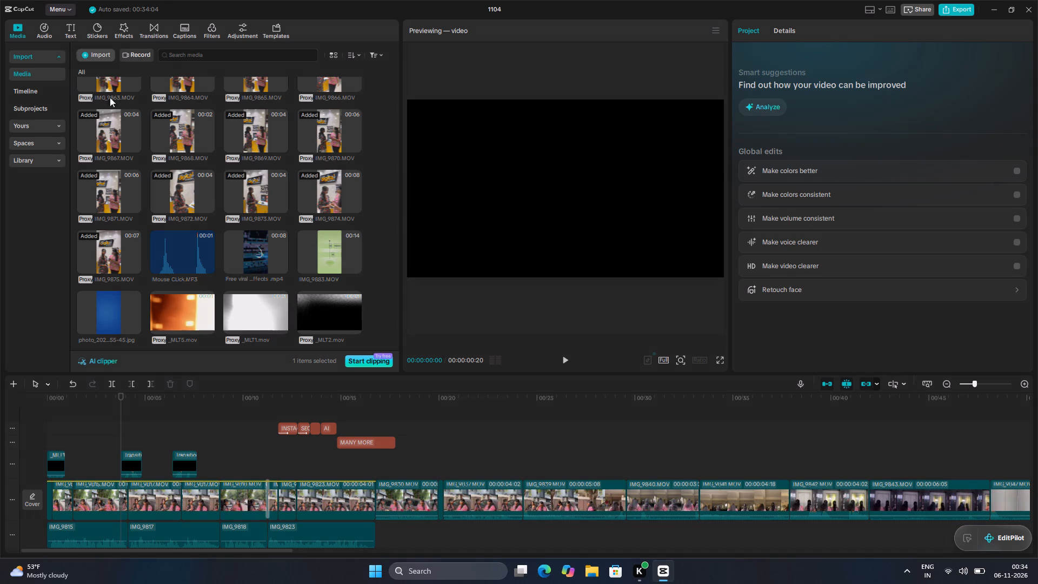
{"action": "left_click", "coordinate": [118, 71]}
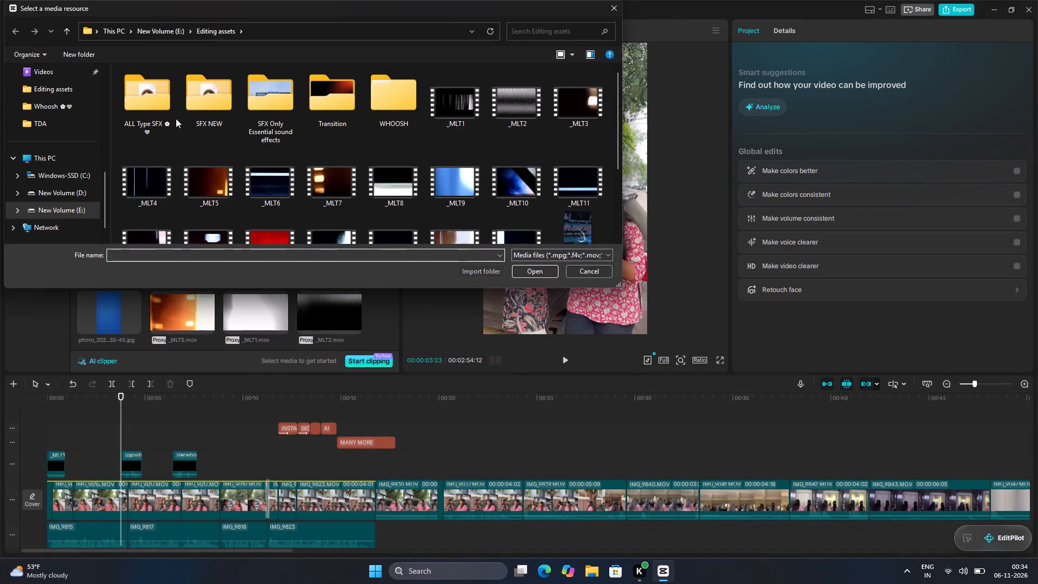
{"action": "double_click", "coordinate": [331, 107]}
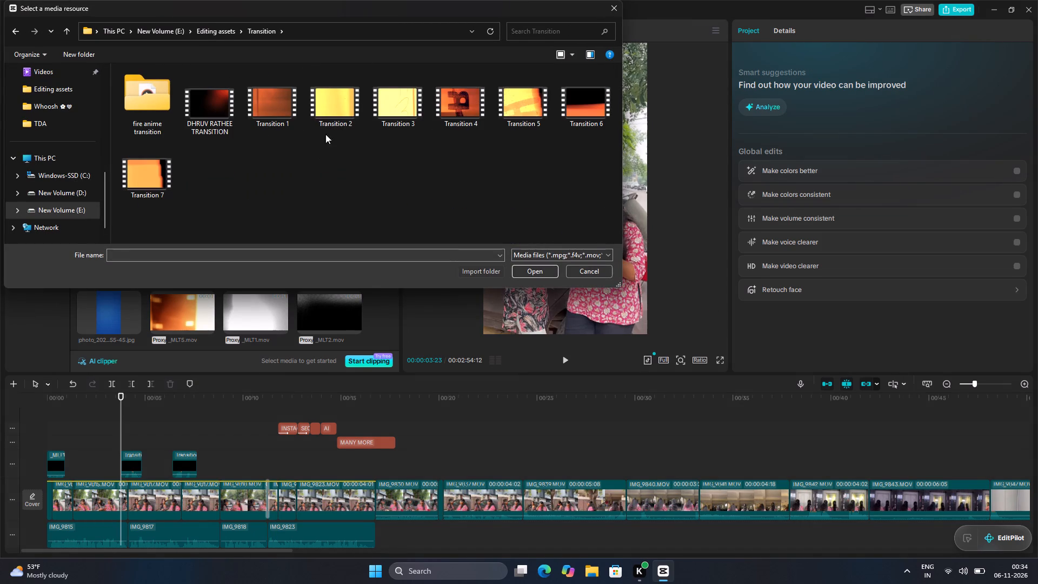
{"action": "left_click", "coordinate": [211, 124], "text": "shift"}
{"action": "left_click", "coordinate": [241, 152]}
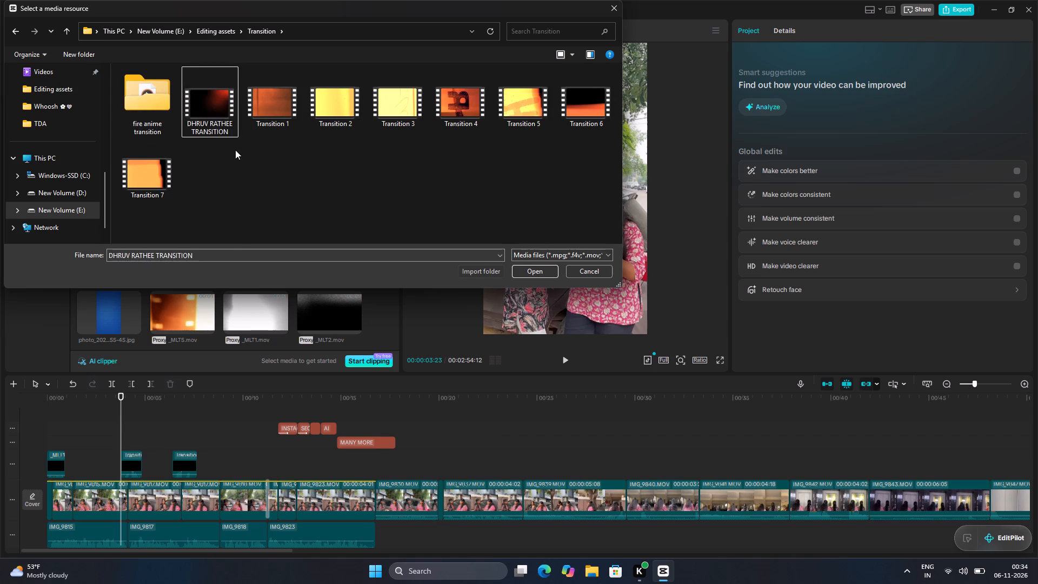
{"action": "left_click", "coordinate": [156, 170], "text": "shift"}
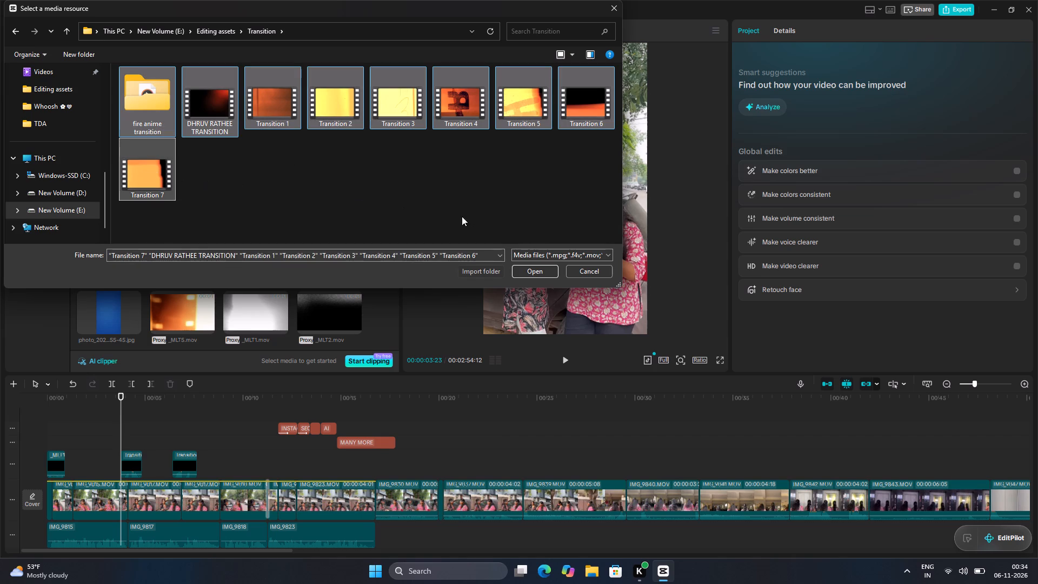
{"action": "left_click", "coordinate": [256, 177]}
{"action": "left_click", "coordinate": [209, 98]}
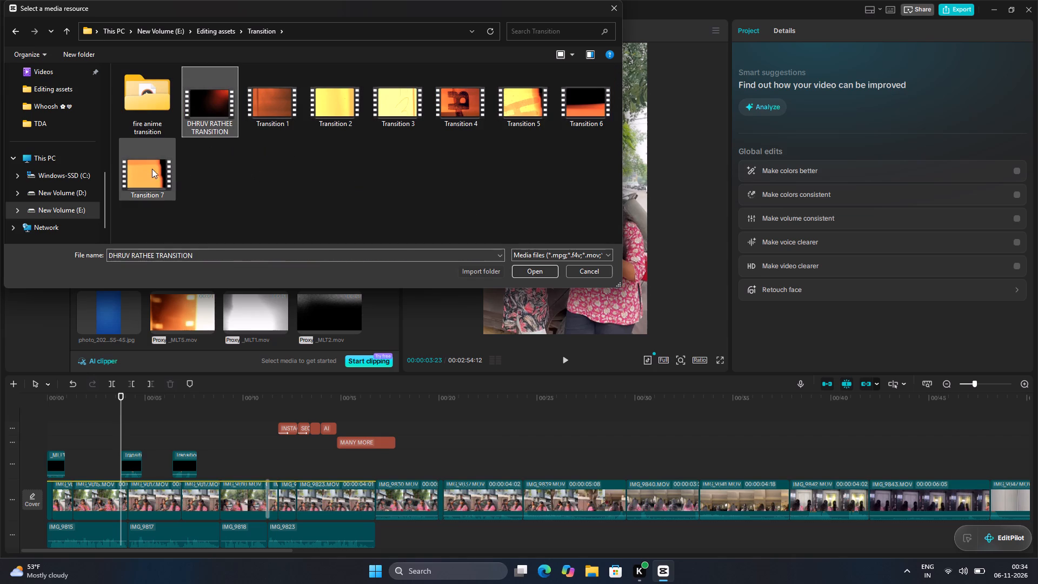
{"action": "left_click", "coordinate": [148, 171], "text": "shift"}
{"action": "left_click", "coordinate": [538, 270]}
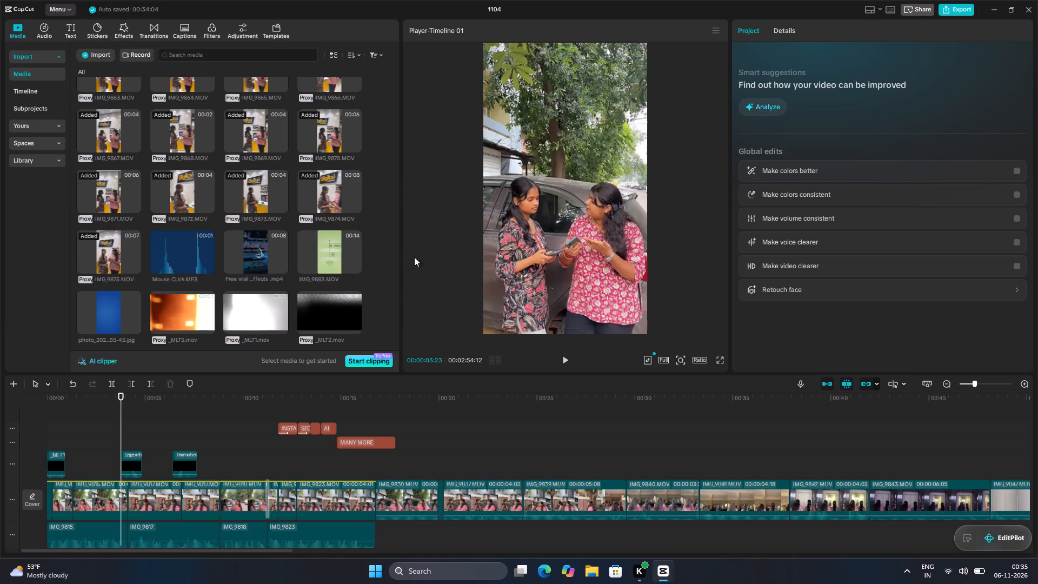
Preview the newly imported Transition 2, DHRUV RATHEE TRANSITION, Transition 3 and Transition 5 clips in the project media.
{"action": "scroll", "coordinate": [318, 269], "scroll_direction": "down", "scroll_amount": 12}
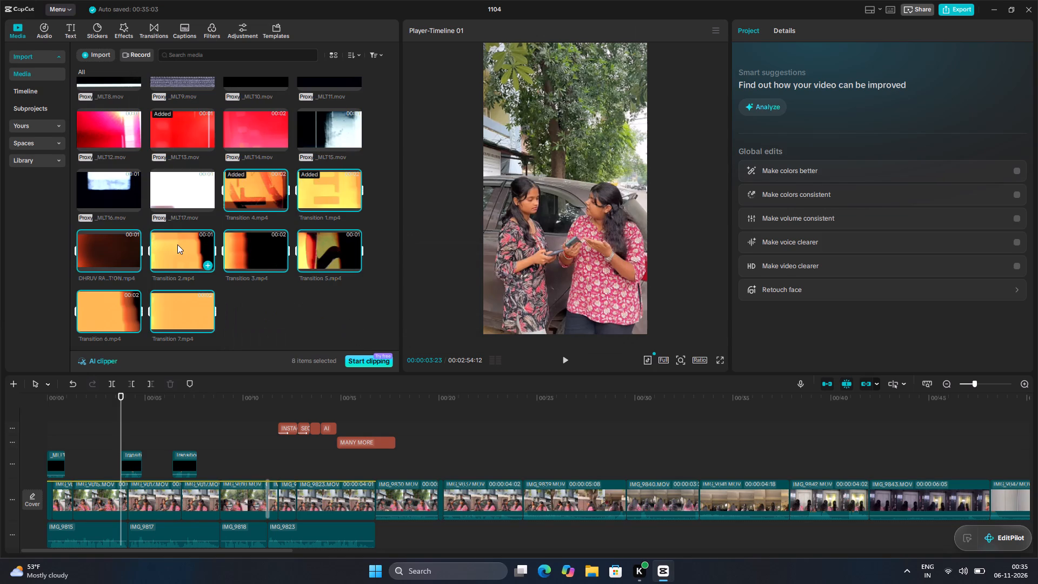
{"action": "double_click", "coordinate": [176, 243]}
{"action": "double_click", "coordinate": [83, 256]}
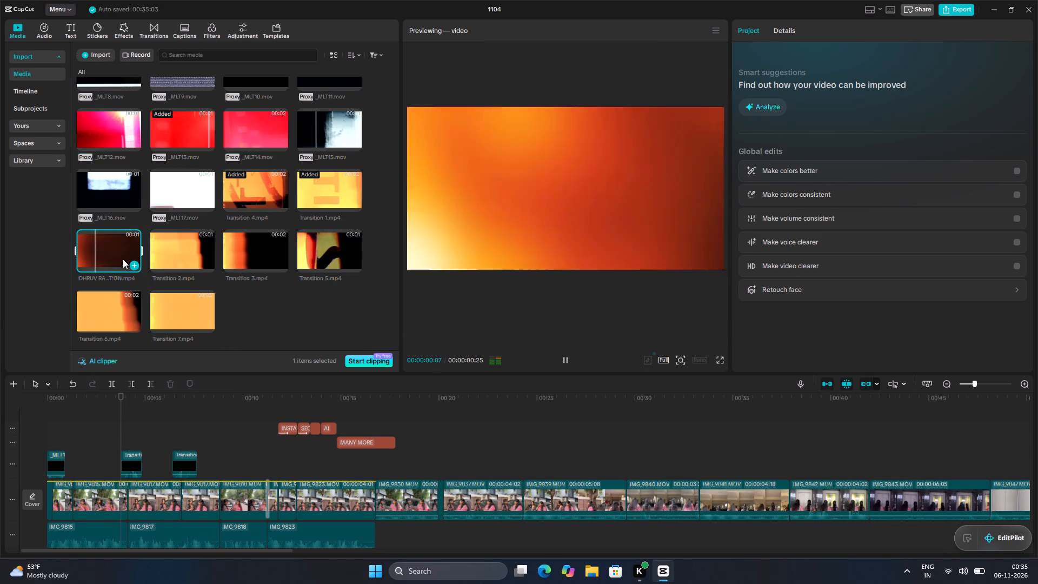
{"action": "double_click", "coordinate": [254, 248]}
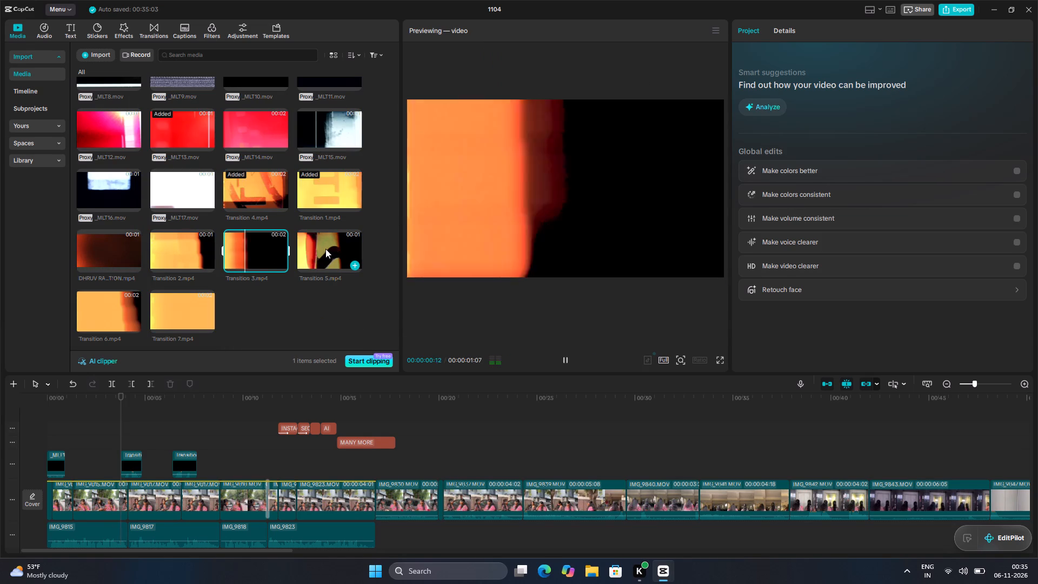
{"action": "double_click", "coordinate": [322, 250]}
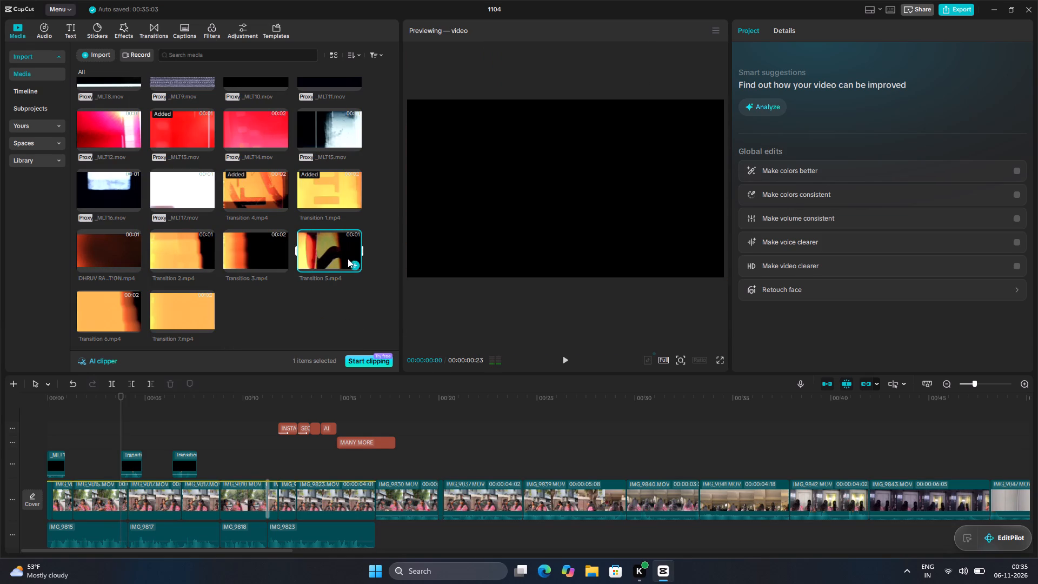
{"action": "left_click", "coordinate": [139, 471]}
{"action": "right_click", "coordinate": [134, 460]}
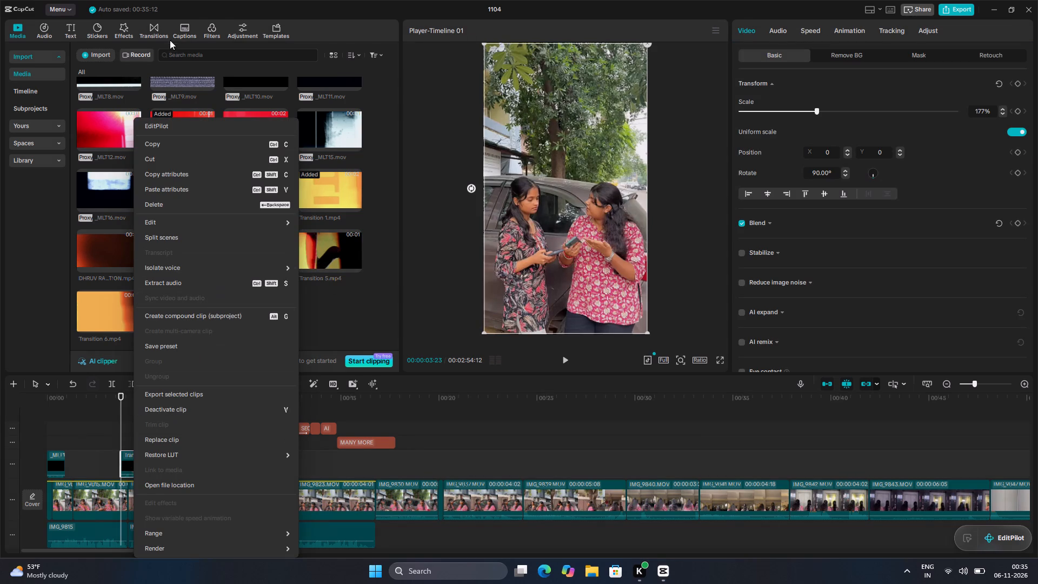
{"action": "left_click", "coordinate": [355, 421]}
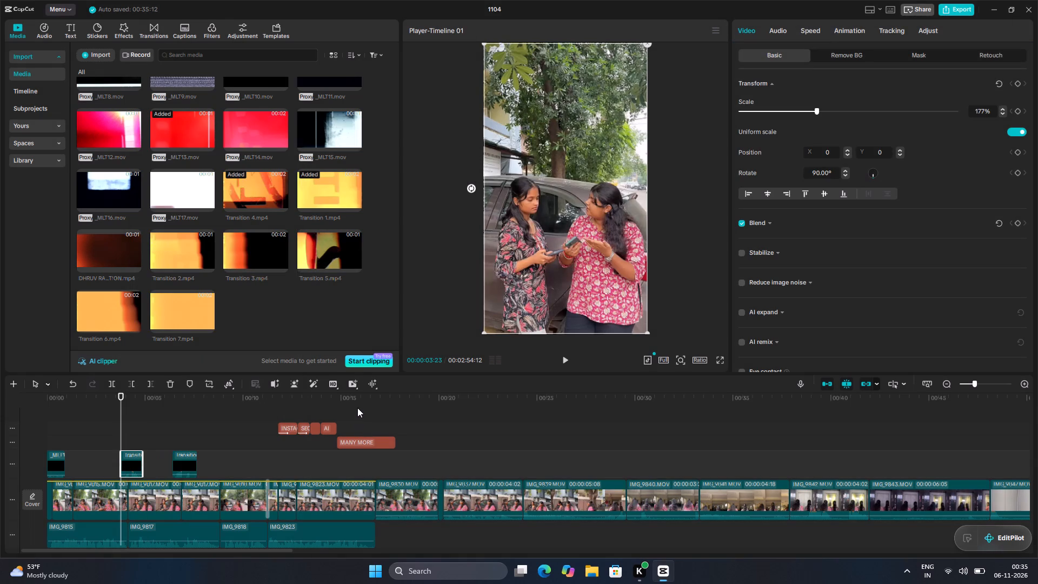
Preview the Transition 1, Transition 5, Transition 7 and Transition 6 clips in the project media.
{"action": "left_click", "coordinate": [328, 176]}
{"action": "left_click", "coordinate": [323, 256]}
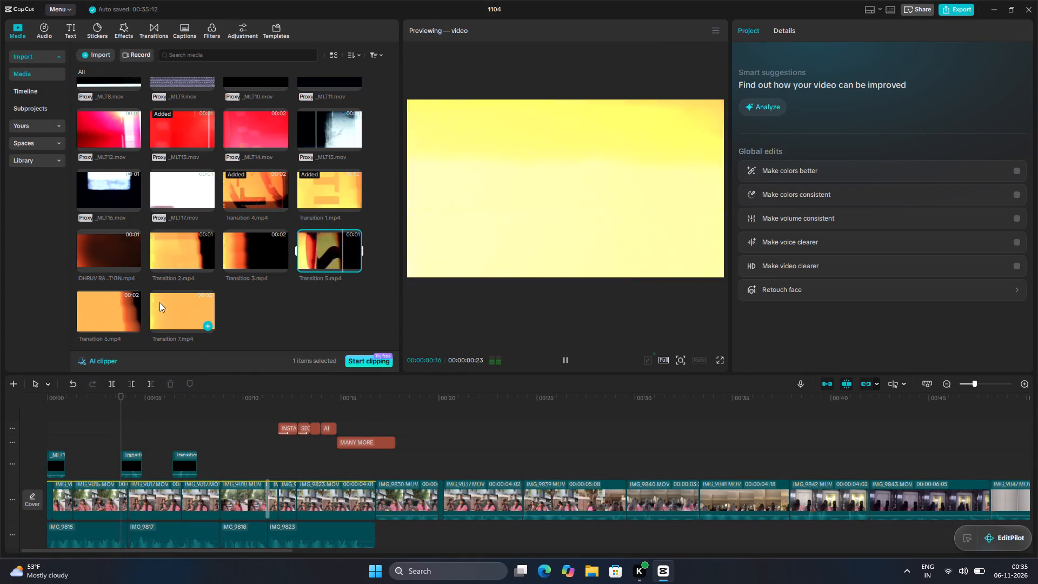
{"action": "left_click", "coordinate": [159, 302]}
{"action": "left_click", "coordinate": [106, 307]}
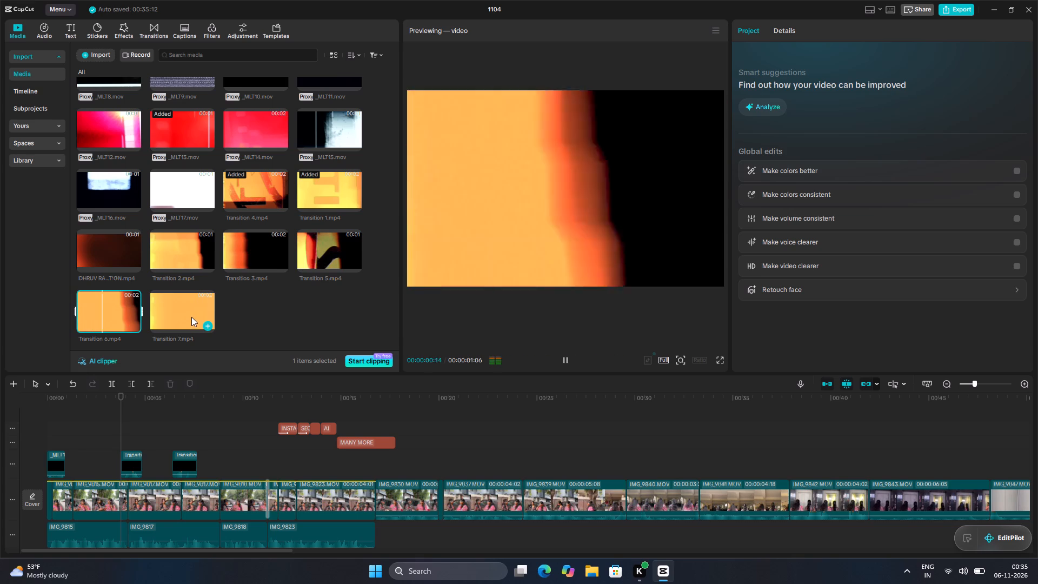
Add Transition 6 to the timeline and place it on its own overlay track, starting at 00:00:03:23.
{"action": "left_click", "coordinate": [136, 325]}
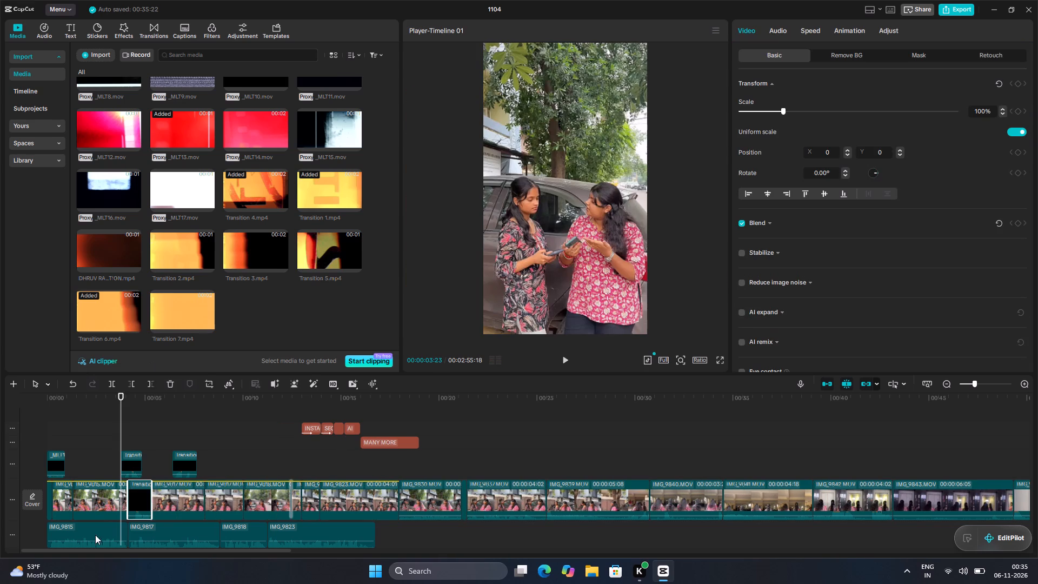
{"action": "left_click_drag", "start_coordinate": [141, 502], "coordinate": [147, 435]}
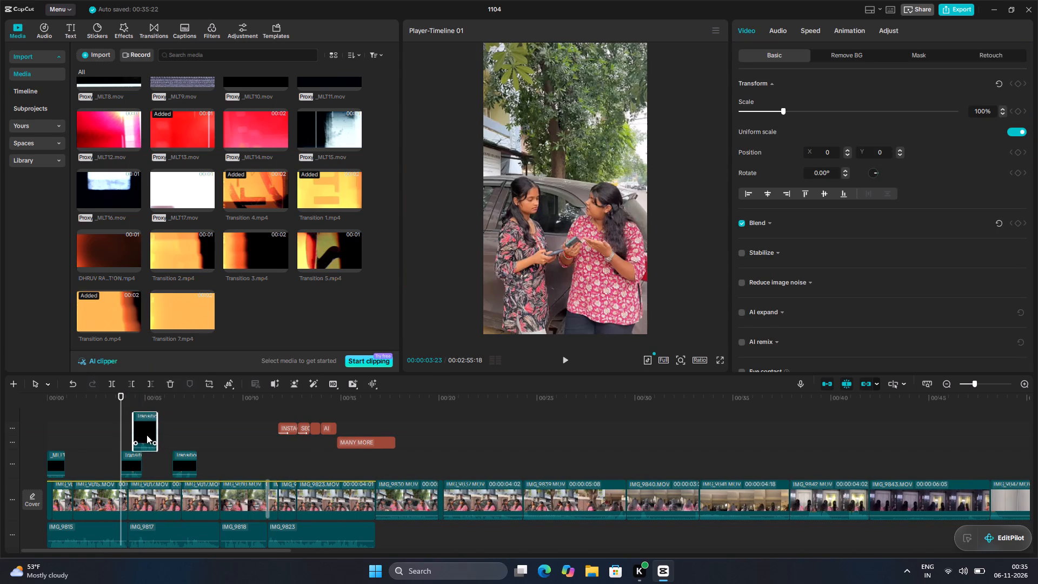
{"action": "left_click_drag", "start_coordinate": [147, 435], "coordinate": [132, 434]}
{"action": "left_click", "coordinate": [132, 434]}
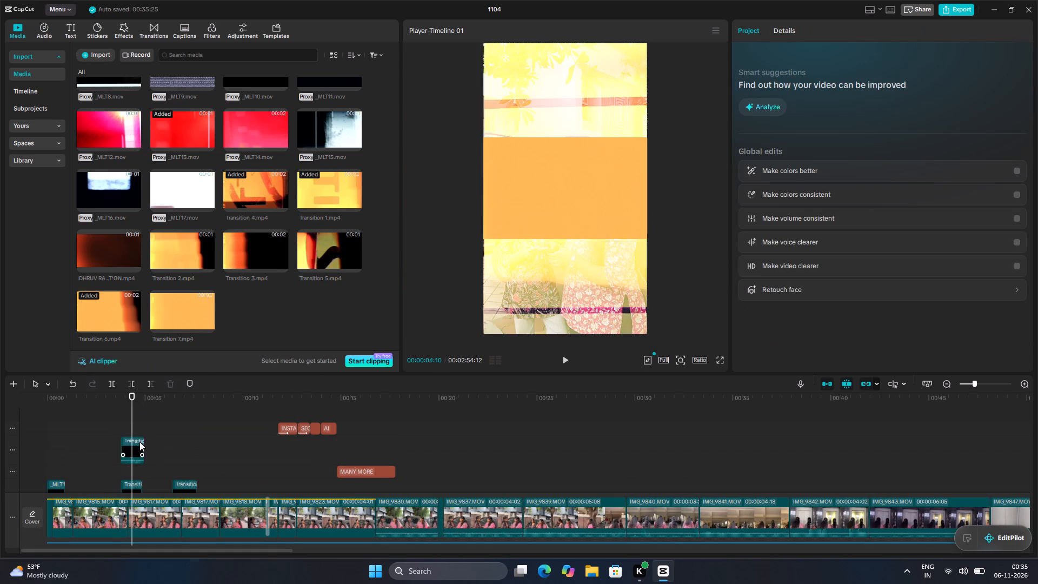
Trim the end of the Transition 6 overlay back to 00:00:04:26.
{"action": "left_click", "coordinate": [132, 453]}
{"action": "left_click_drag", "start_coordinate": [134, 427], "coordinate": [137, 427]}
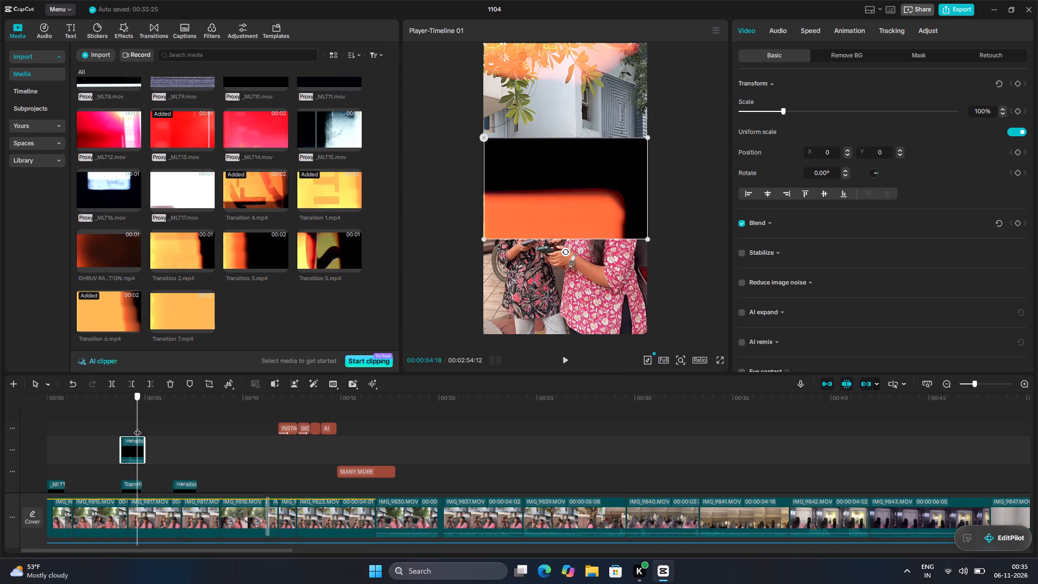
{"action": "left_click_drag", "start_coordinate": [137, 427], "coordinate": [139, 426]}
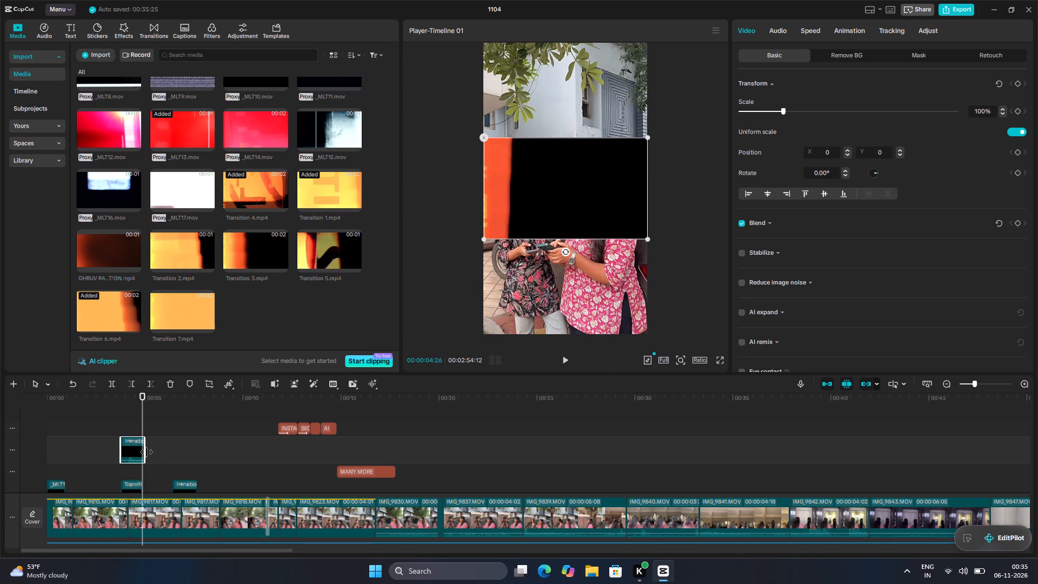
{"action": "left_click", "coordinate": [144, 451]}
Set the Transition 6 overlay's blend mode to Screen.
{"action": "scroll", "coordinate": [753, 241], "scroll_direction": "down", "scroll_amount": 3}
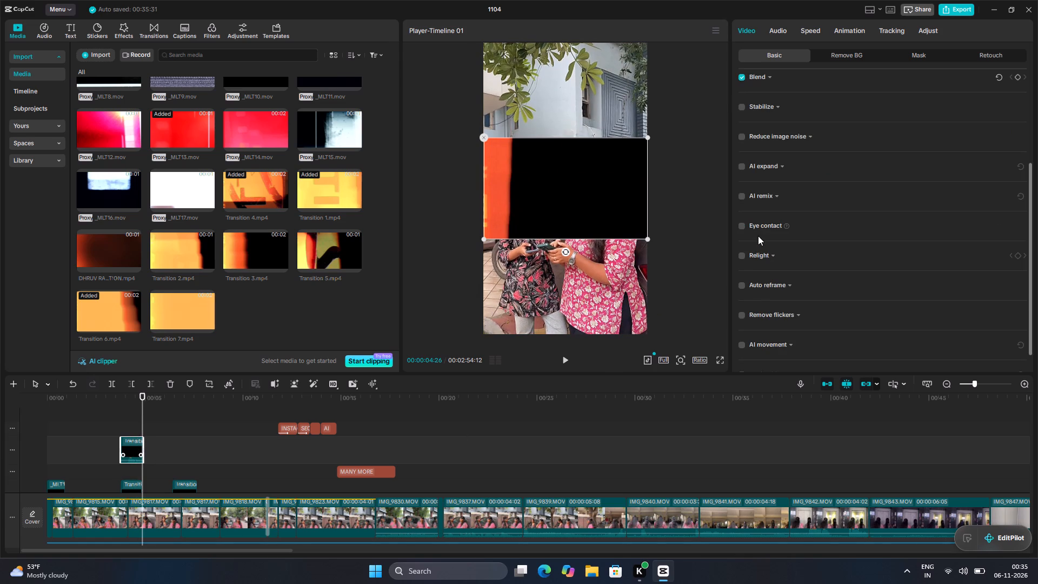
{"action": "scroll", "coordinate": [744, 238], "scroll_direction": "up", "scroll_amount": 5}
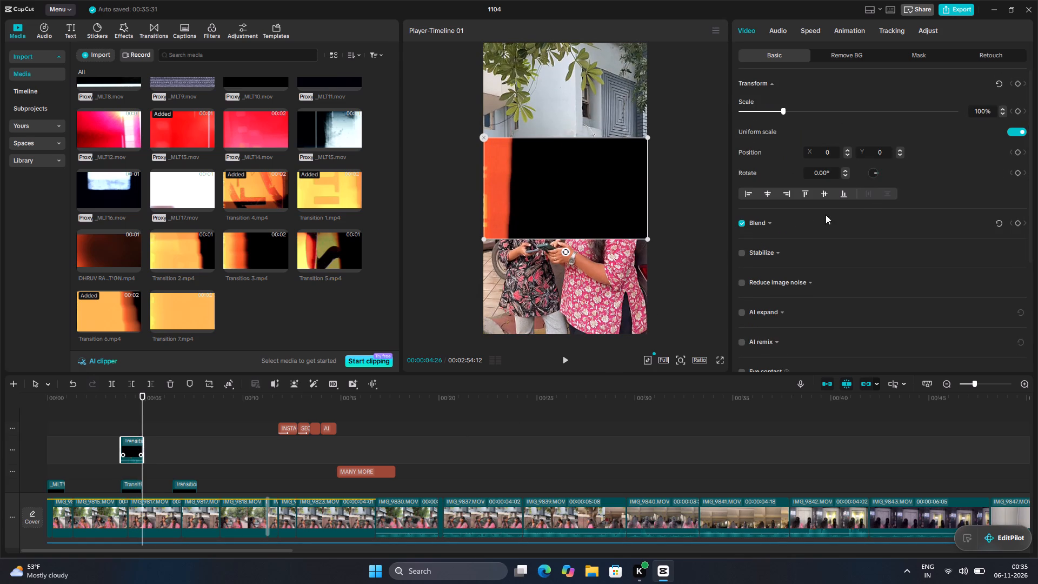
{"action": "left_click", "coordinate": [774, 225]}
{"action": "left_click", "coordinate": [852, 242]}
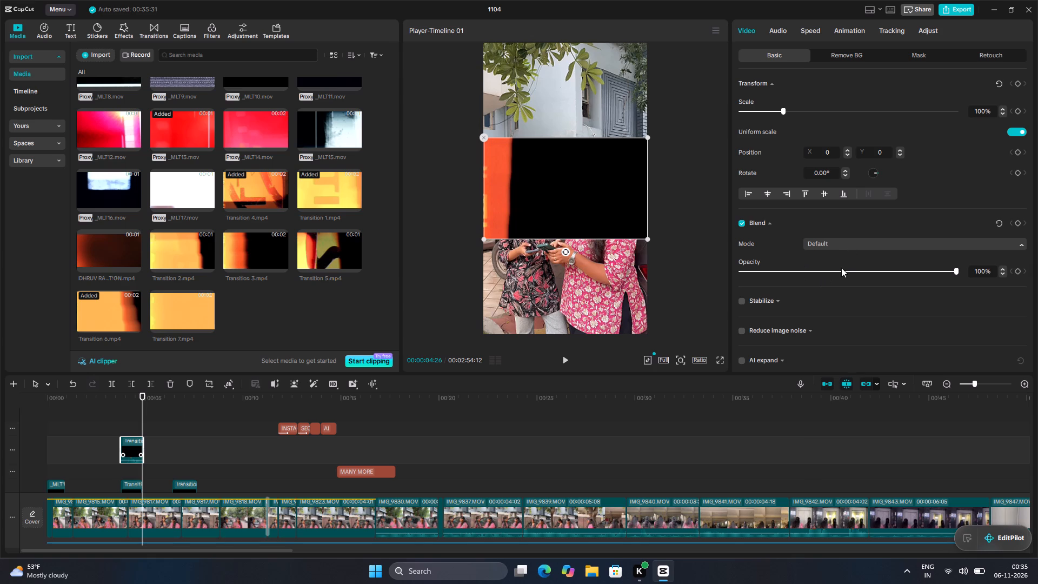
{"action": "left_click", "coordinate": [850, 303]}
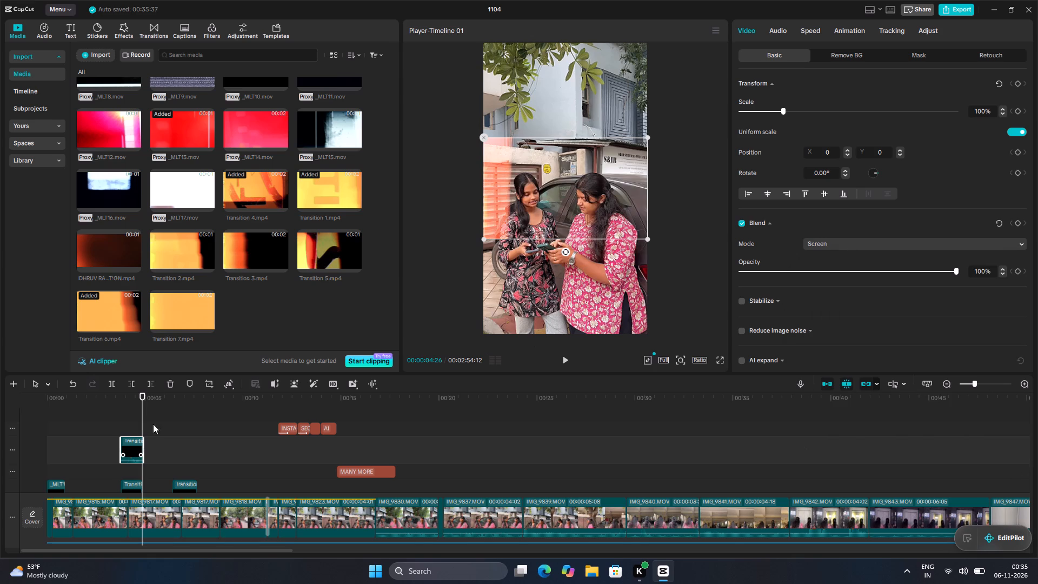
Delete the old Transition 1 overlay that sits beneath the Transition 6 overlay.
{"action": "scroll", "coordinate": [139, 481], "scroll_direction": "down", "scroll_amount": 2}
{"action": "left_click", "coordinate": [141, 475]}
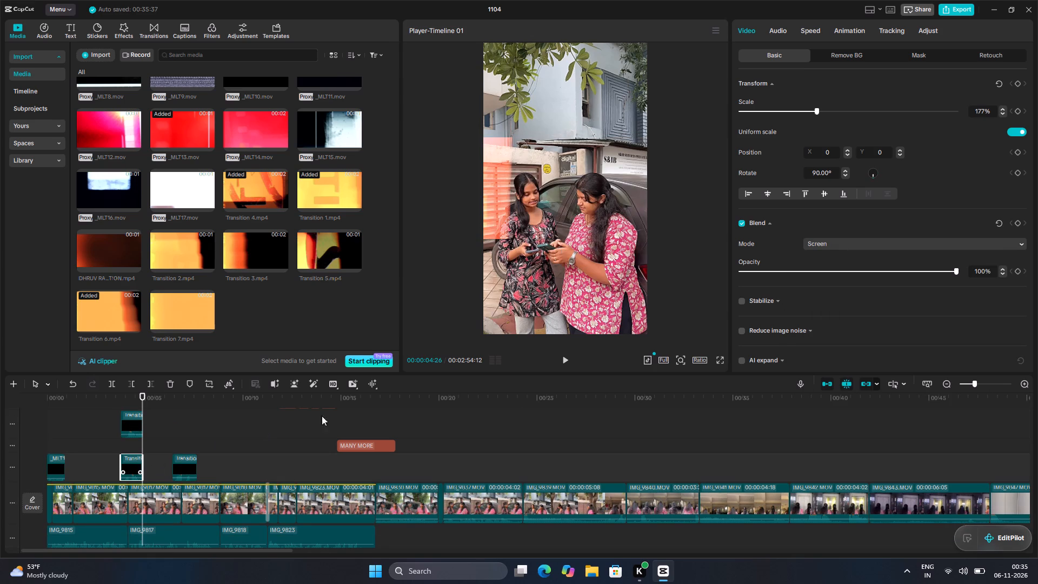
{"action": "key", "text": "Delete"}
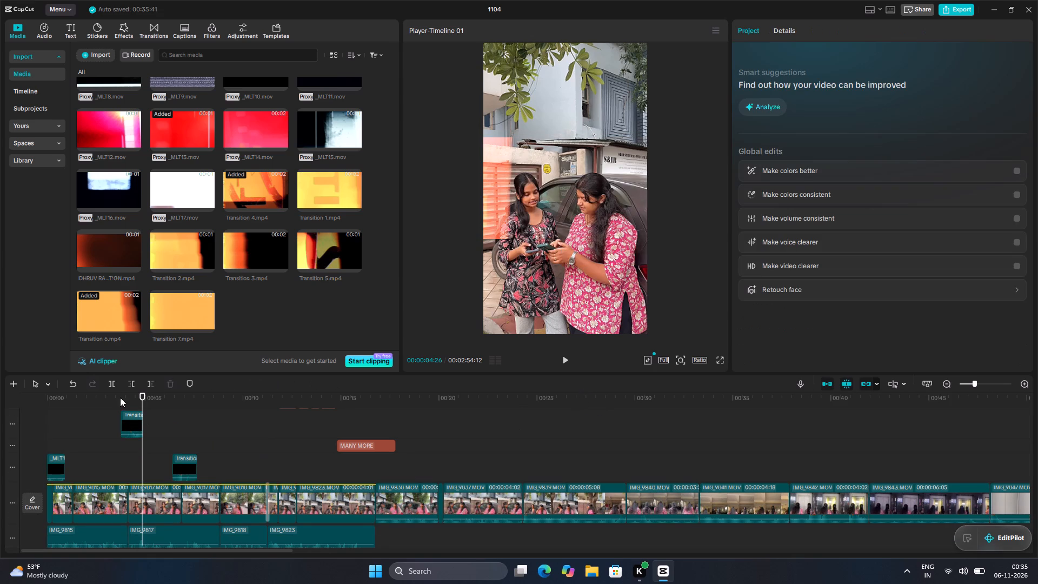
Rotate the Transition 6 overlay to 90° in the frame.
{"action": "left_click", "coordinate": [131, 420]}
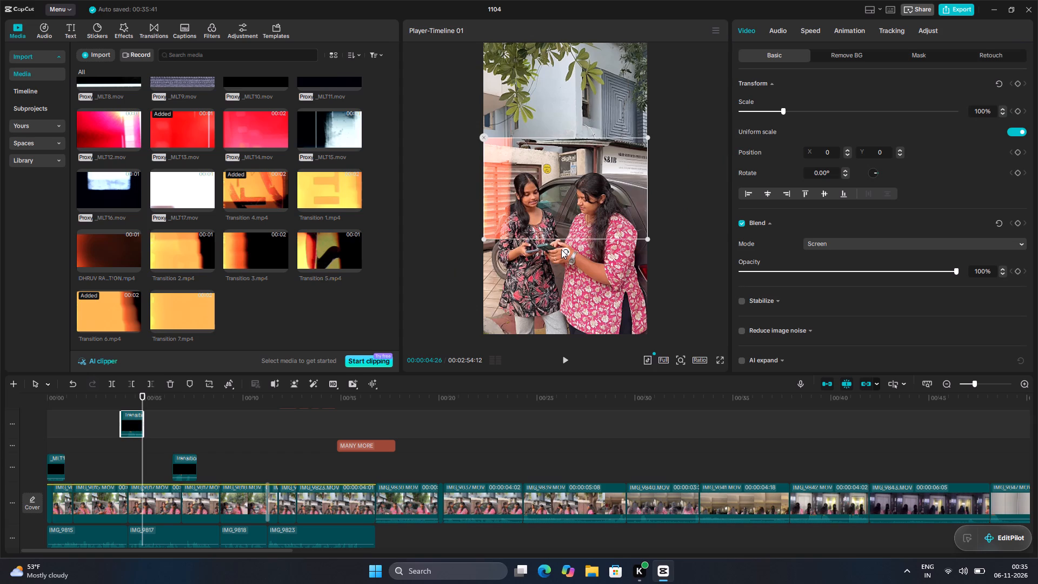
{"action": "left_click_drag", "start_coordinate": [561, 248], "coordinate": [417, 181]}
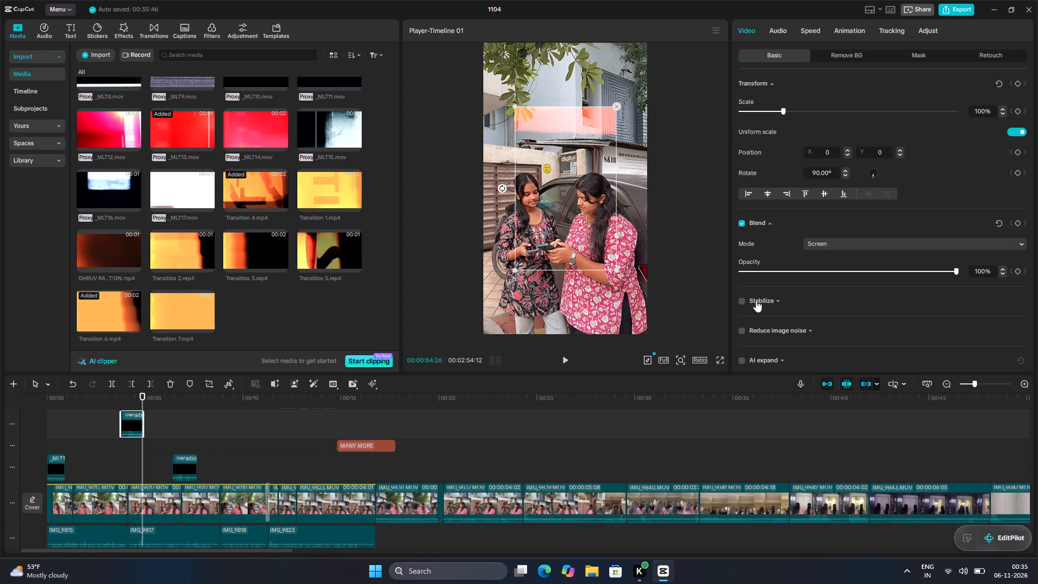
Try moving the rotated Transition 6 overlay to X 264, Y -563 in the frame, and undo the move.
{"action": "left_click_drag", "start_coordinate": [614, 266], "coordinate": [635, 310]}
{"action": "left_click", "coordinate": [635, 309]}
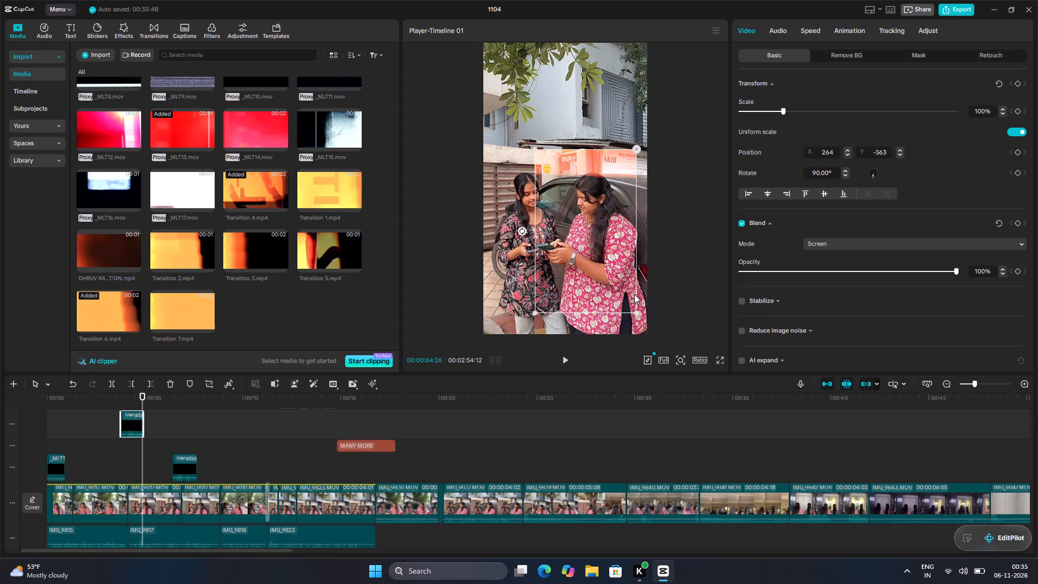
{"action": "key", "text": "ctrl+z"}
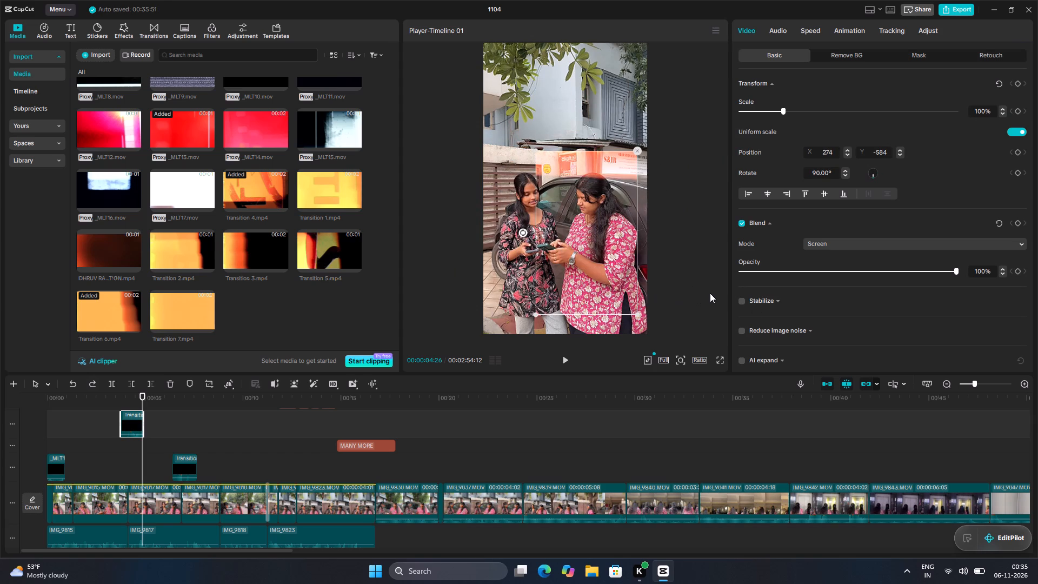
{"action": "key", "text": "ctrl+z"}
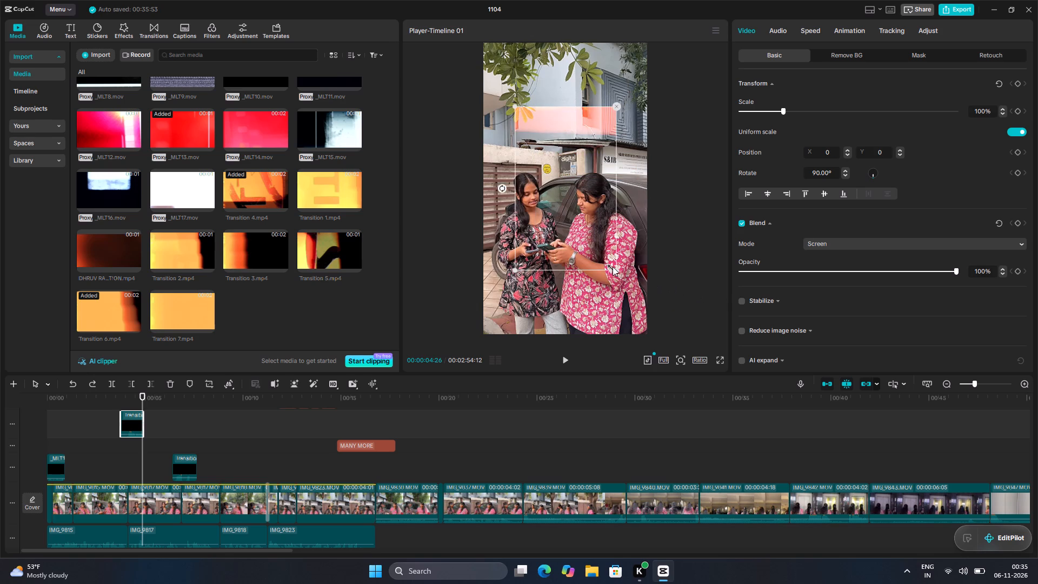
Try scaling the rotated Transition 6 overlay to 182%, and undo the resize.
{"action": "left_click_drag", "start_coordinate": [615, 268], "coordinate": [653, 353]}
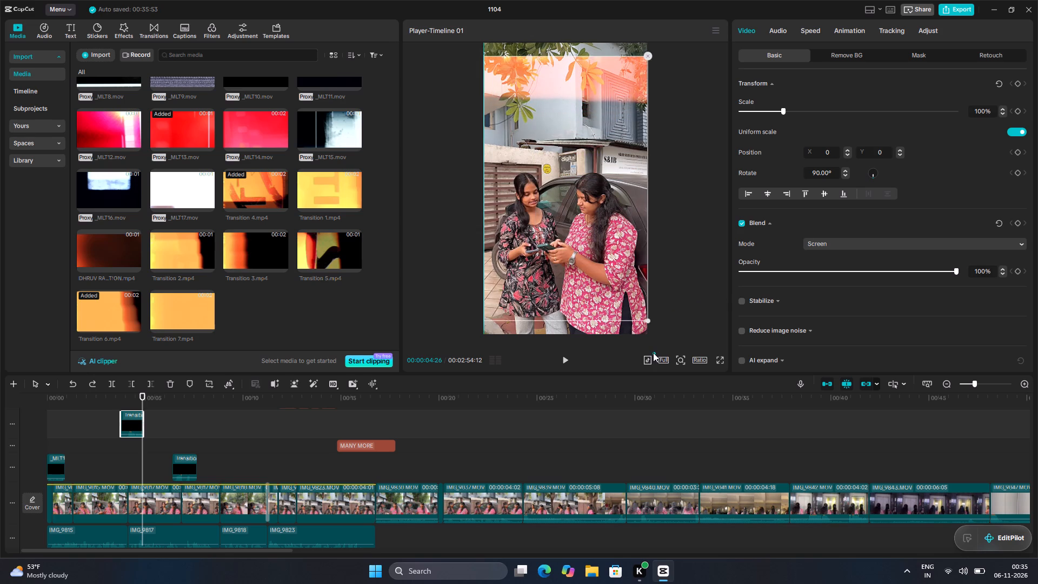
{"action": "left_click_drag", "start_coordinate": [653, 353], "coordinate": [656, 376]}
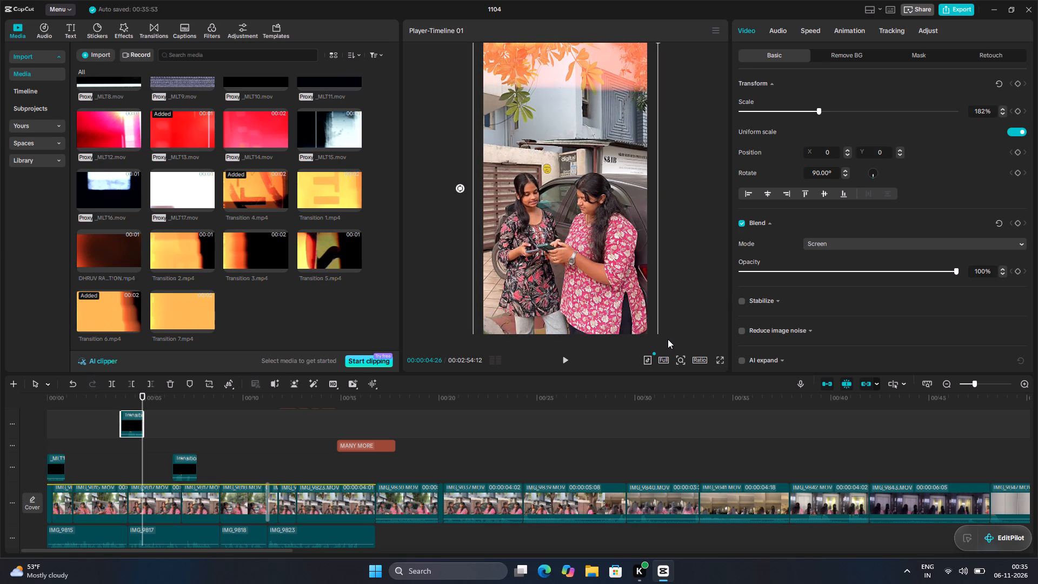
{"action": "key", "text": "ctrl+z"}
Scale the rotated Transition 6 overlay to 178% so it covers the vertical frame.
{"action": "left_click_drag", "start_coordinate": [615, 267], "coordinate": [633, 323]}
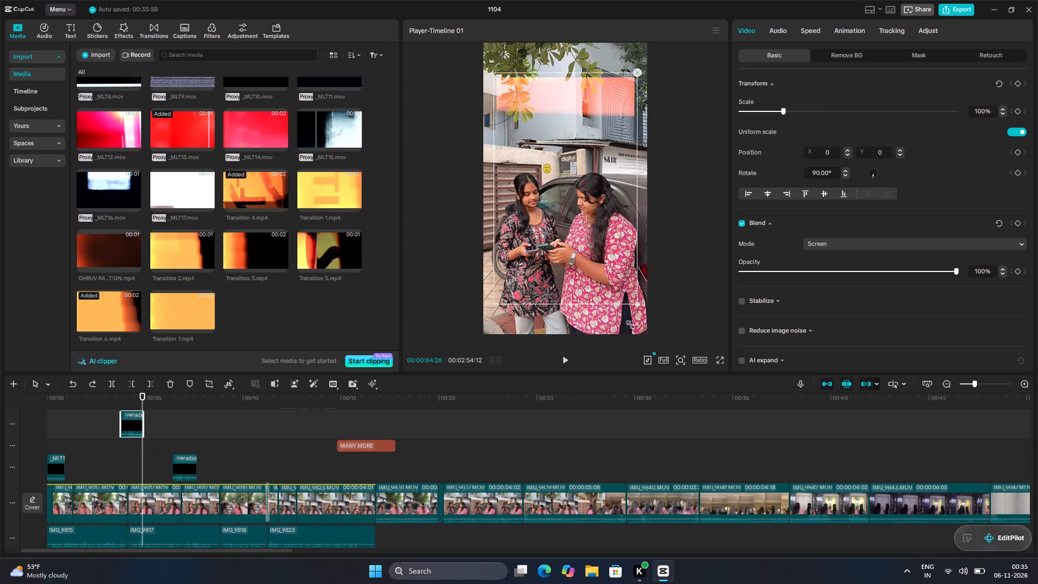
{"action": "left_click_drag", "start_coordinate": [633, 323], "coordinate": [642, 379]}
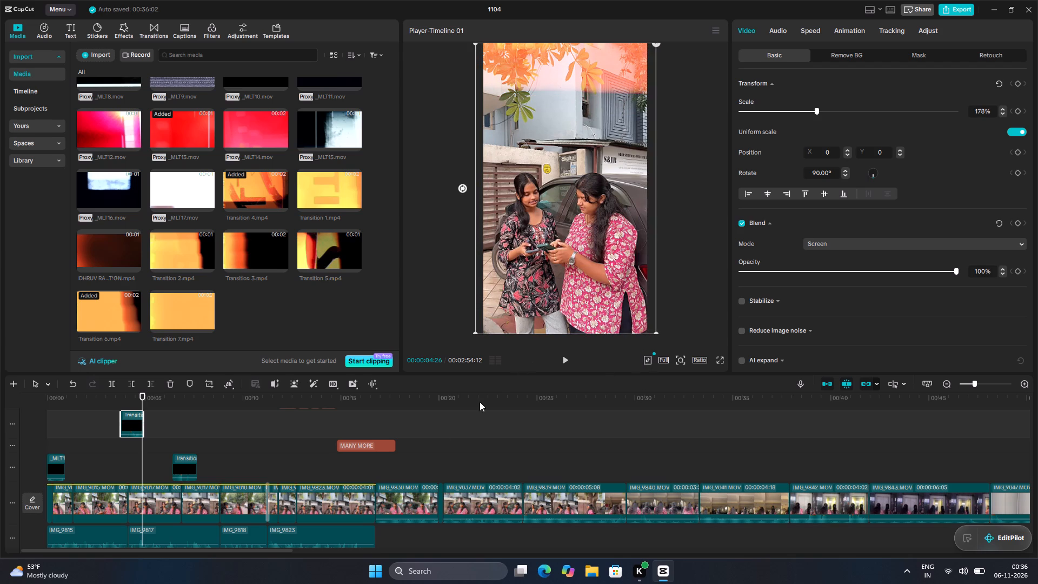
Play back the opening street-conversation clips from the start to review the fitted transition overlays over the cuts.
{"action": "left_click_drag", "start_coordinate": [142, 455], "coordinate": [0, 526]}
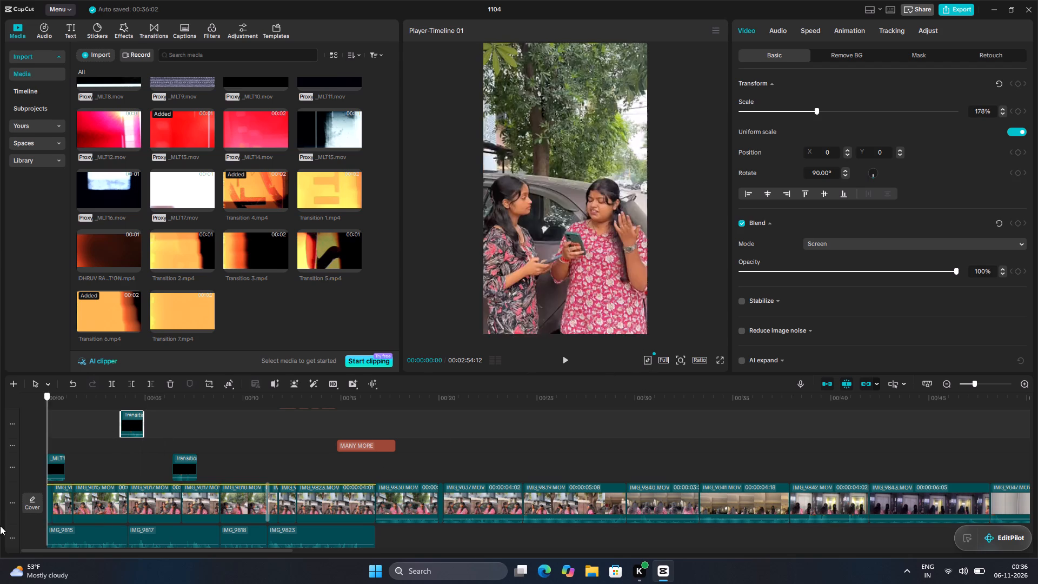
{"action": "left_click_drag", "start_coordinate": [0, 526], "coordinate": [0, 522]}
{"action": "key", "text": "space"}
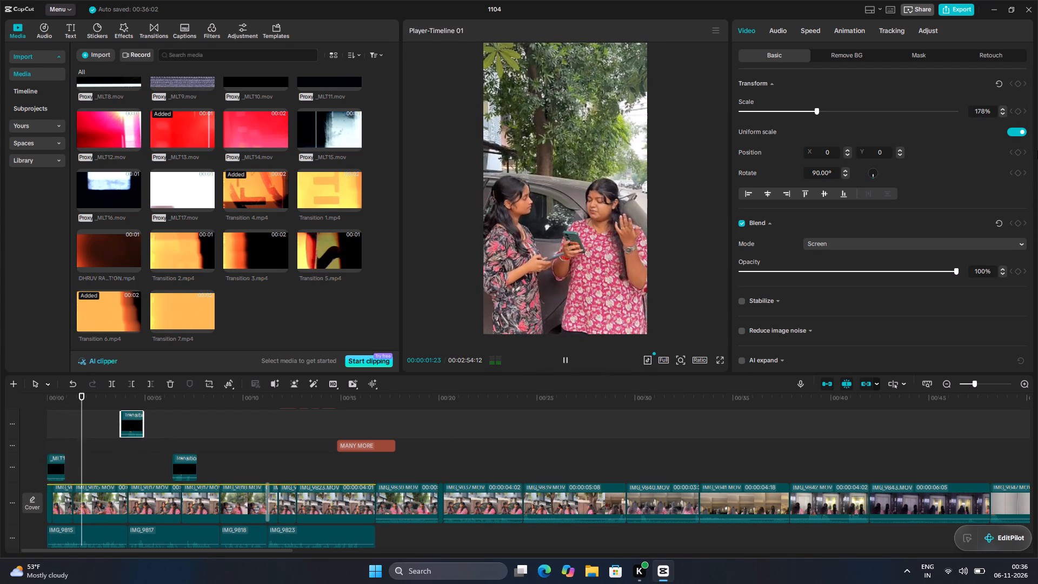
{"action": "key", "text": "space"}
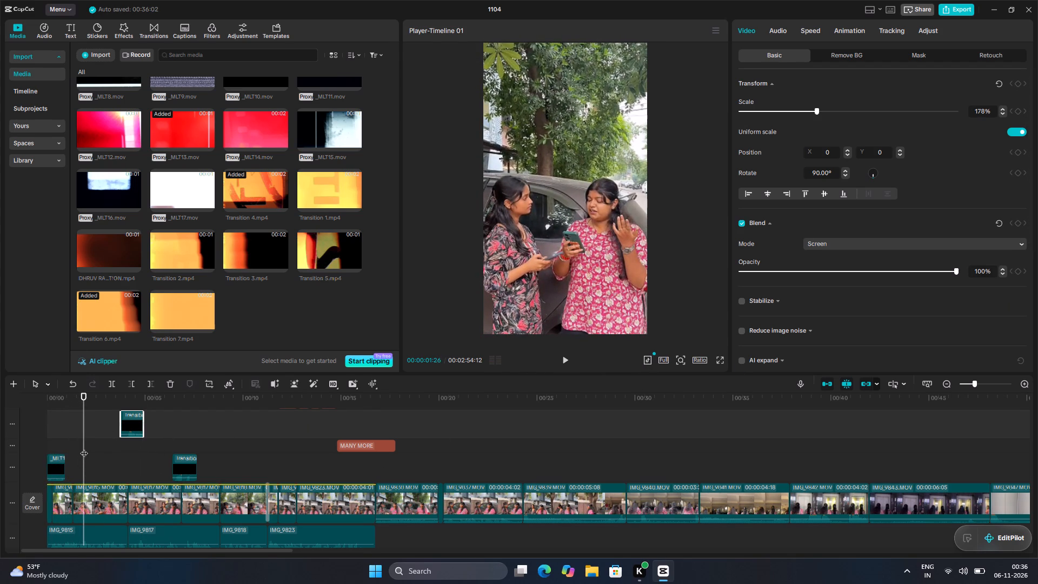
{"action": "left_click_drag", "start_coordinate": [88, 444], "coordinate": [0, 463]}
{"action": "left_click", "coordinate": [0, 463]}
{"action": "left_click_drag", "start_coordinate": [85, 426], "coordinate": [16, 449]}
{"action": "left_click", "coordinate": [3, 450]}
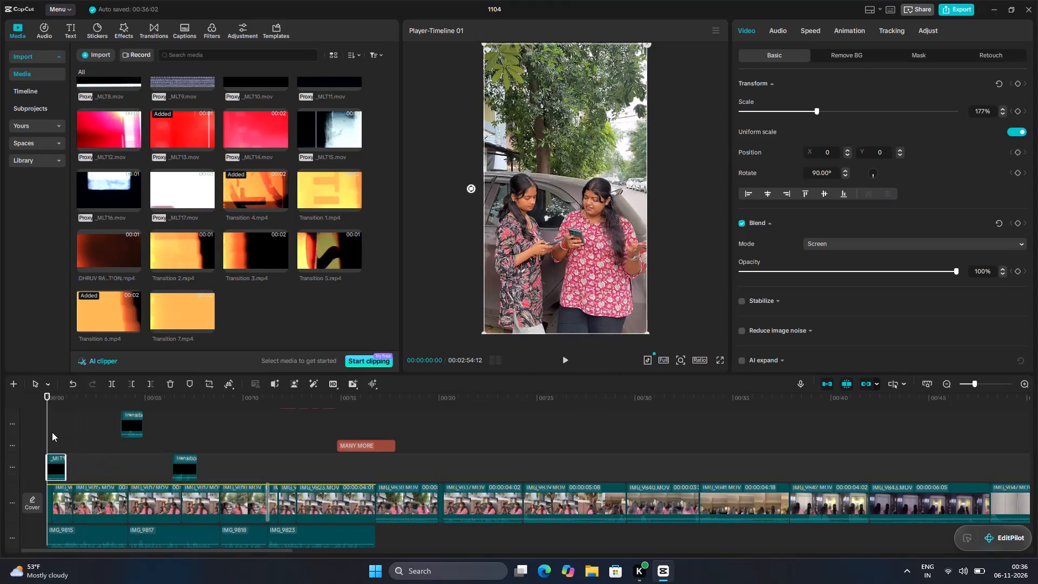
{"action": "left_click", "coordinate": [52, 432]}
{"action": "key", "text": "space"}
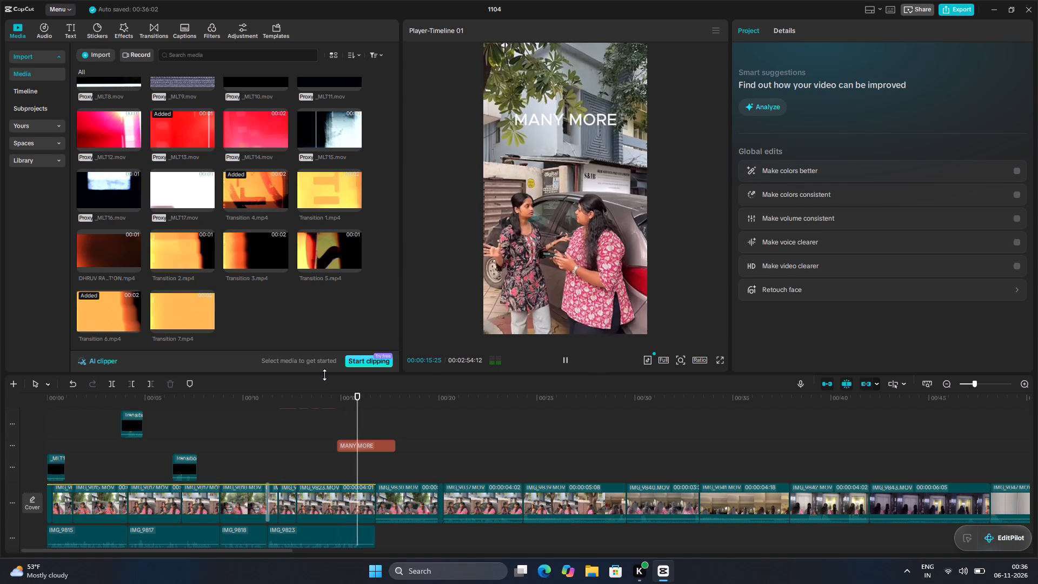
{"action": "key", "text": "space"}
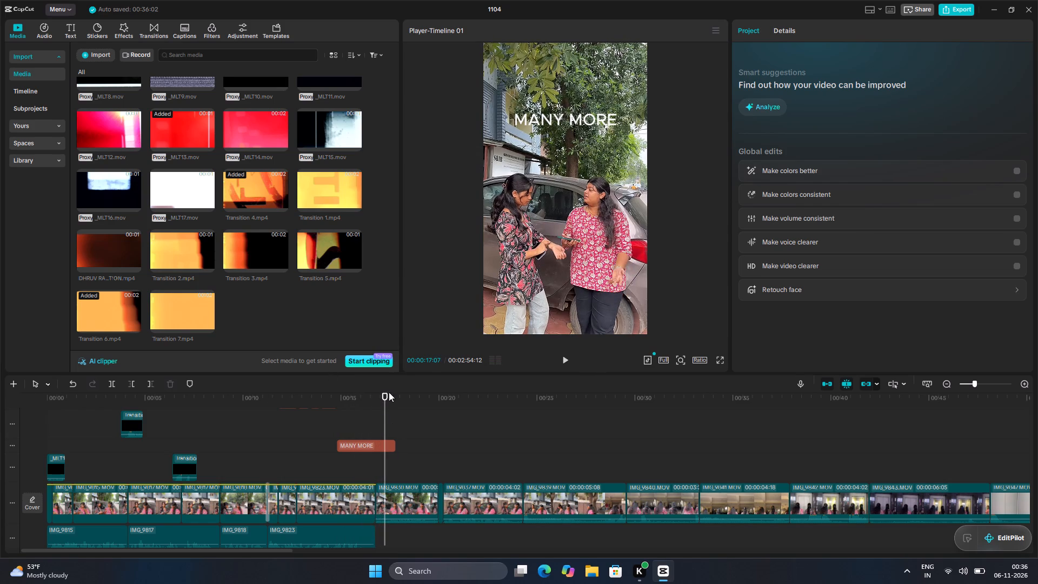
Retime the MANY MORE title to start at about 00:00:15:07 and end at the cut after IMG_9823, about 00:00:16:21.
{"action": "left_click_drag", "start_coordinate": [383, 414], "coordinate": [330, 432]}
{"action": "key", "text": "space"}
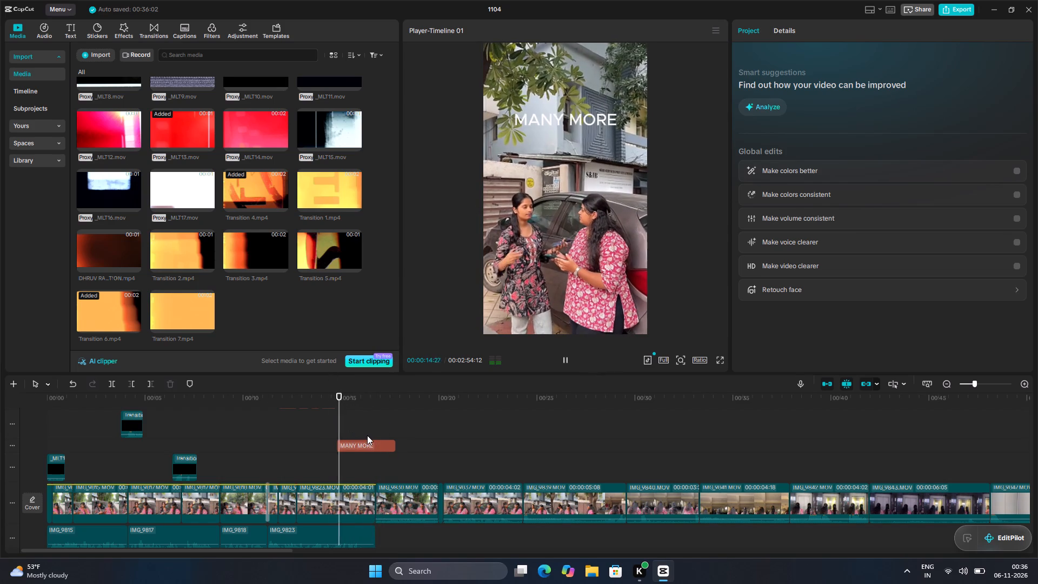
{"action": "key", "text": "space"}
{"action": "left_click_drag", "start_coordinate": [358, 447], "coordinate": [365, 449]}
{"action": "key", "text": "space"}
{"action": "key", "text": "space"}
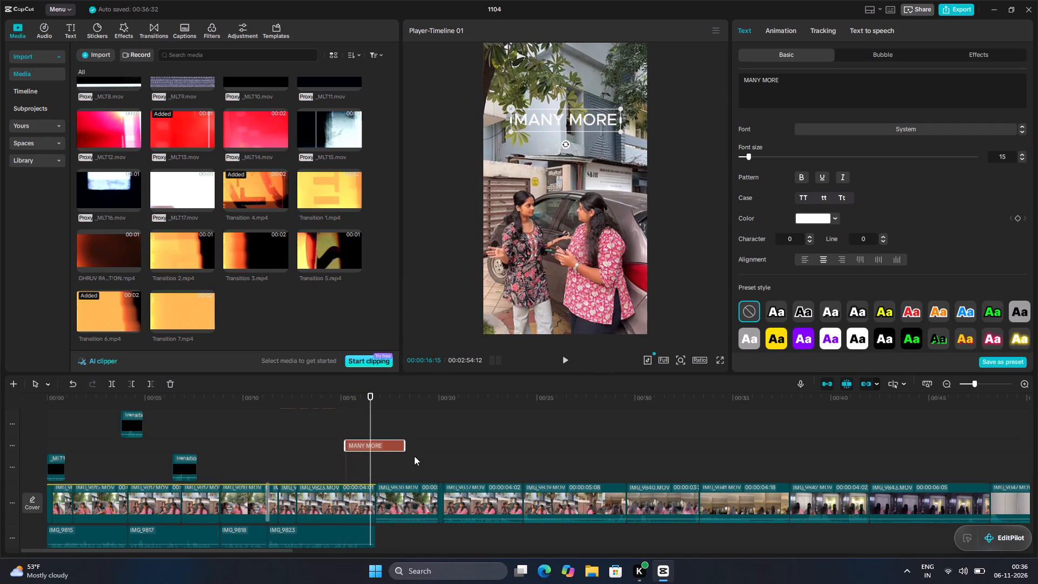
{"action": "key", "text": "space"}
{"action": "key", "text": "space"}
{"action": "left_click_drag", "start_coordinate": [403, 444], "coordinate": [399, 447]}
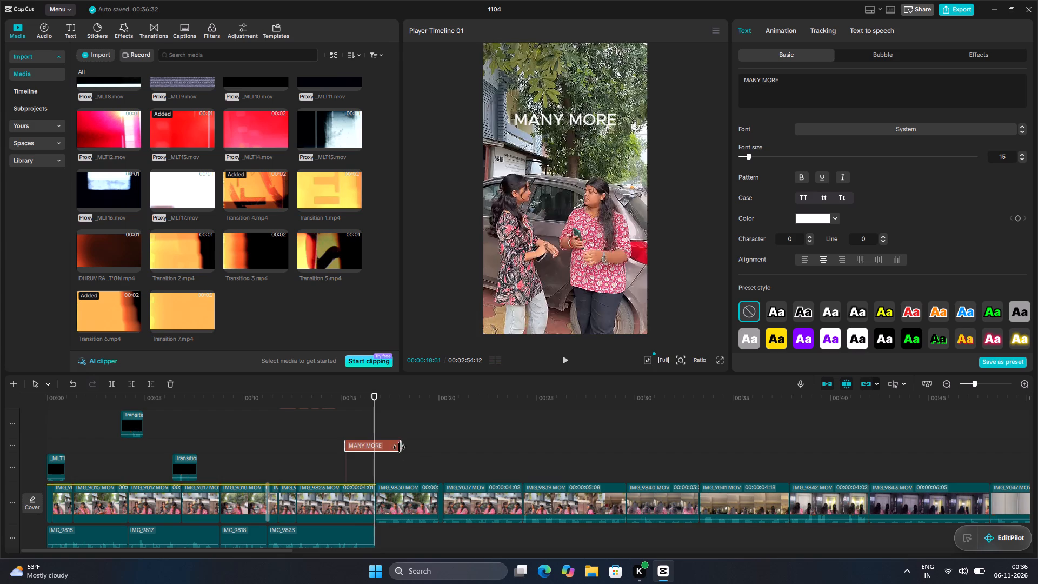
{"action": "left_click_drag", "start_coordinate": [399, 447], "coordinate": [377, 454]}
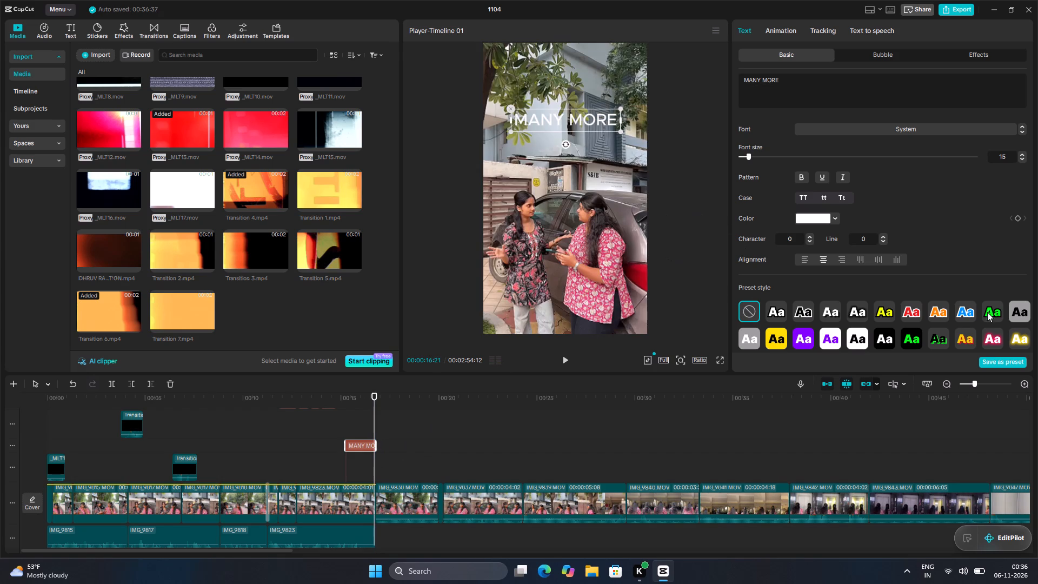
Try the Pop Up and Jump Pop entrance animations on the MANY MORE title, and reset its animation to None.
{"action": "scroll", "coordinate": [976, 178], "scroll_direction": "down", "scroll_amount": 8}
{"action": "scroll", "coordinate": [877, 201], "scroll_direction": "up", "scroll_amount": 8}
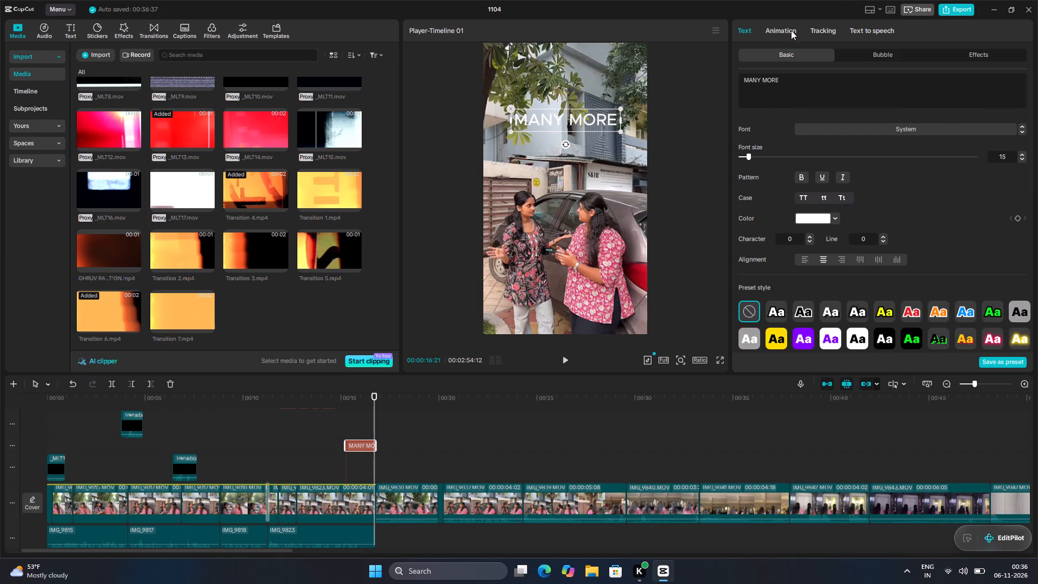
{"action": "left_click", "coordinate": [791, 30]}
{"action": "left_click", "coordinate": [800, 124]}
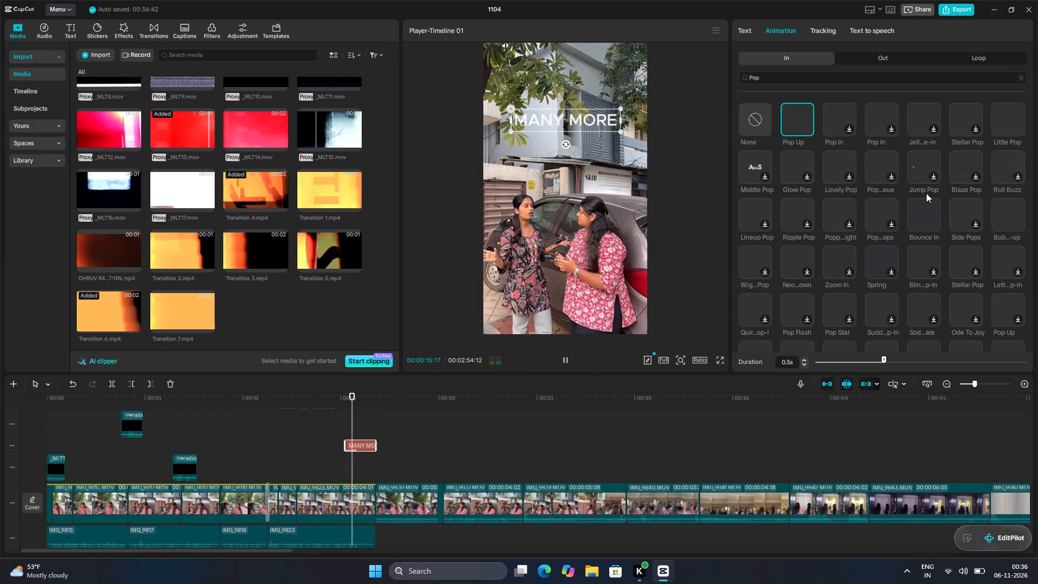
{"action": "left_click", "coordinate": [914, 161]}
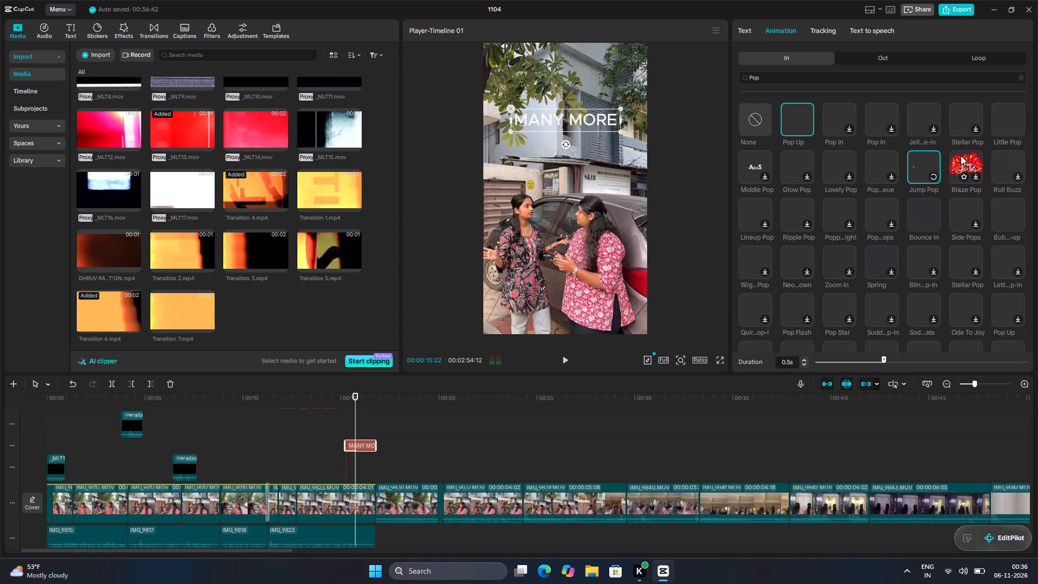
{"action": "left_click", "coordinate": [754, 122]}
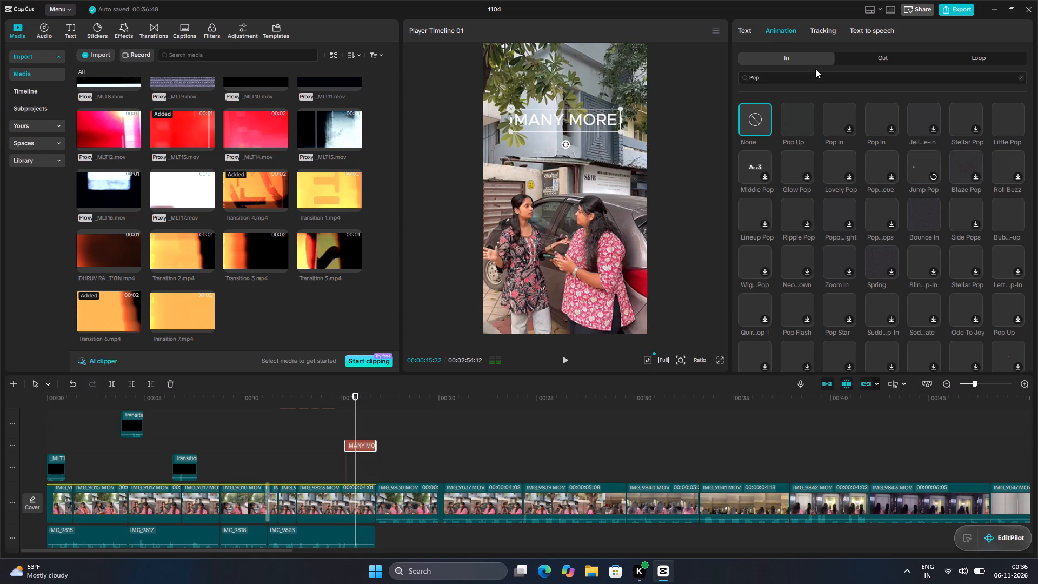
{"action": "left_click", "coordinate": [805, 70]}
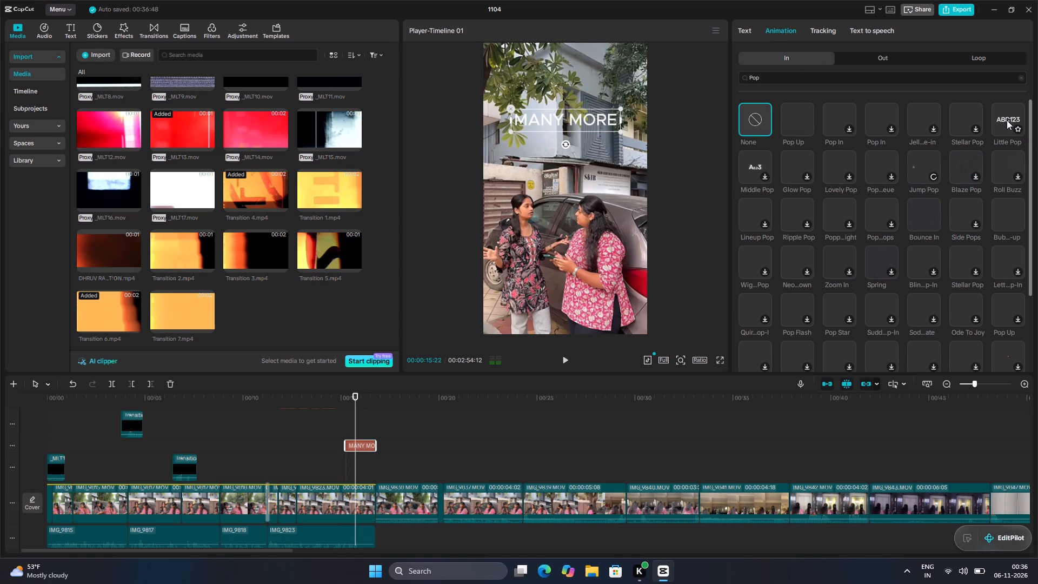
Apply the Little Pop entrance animation to the MANY MORE title with a duration of 0.9 s.
{"action": "left_click", "coordinate": [1007, 120]}
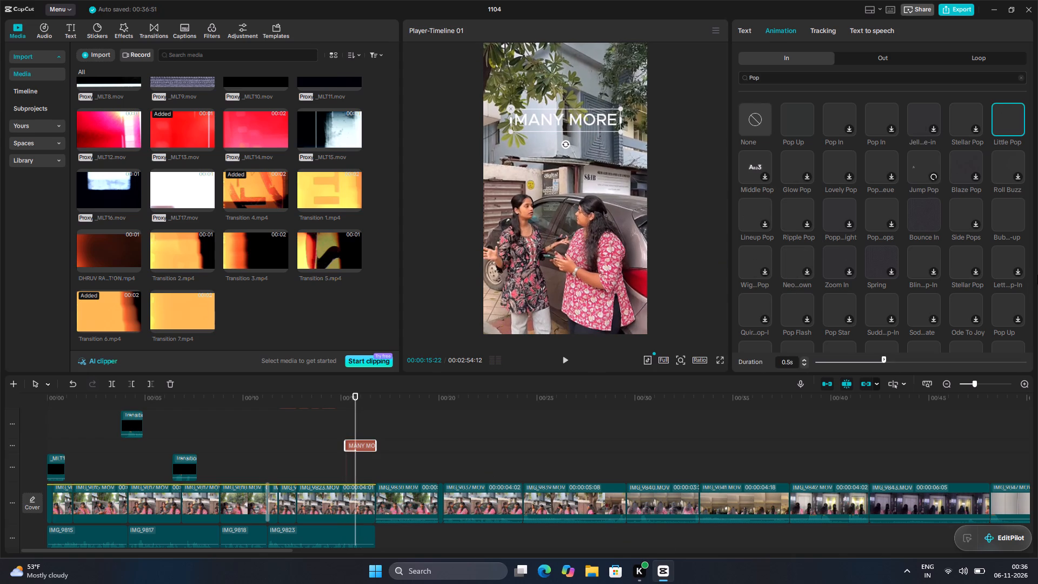
{"action": "left_click_drag", "start_coordinate": [881, 357], "coordinate": [904, 357]}
{"action": "left_click", "coordinate": [906, 356]}
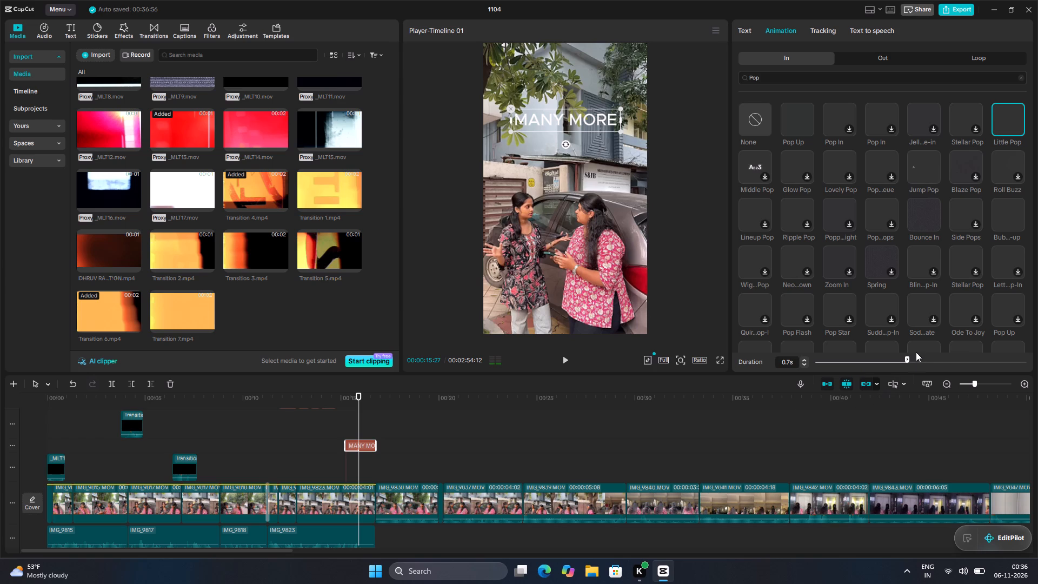
{"action": "left_click_drag", "start_coordinate": [907, 357], "coordinate": [922, 357]}
{"action": "left_click", "coordinate": [923, 357]}
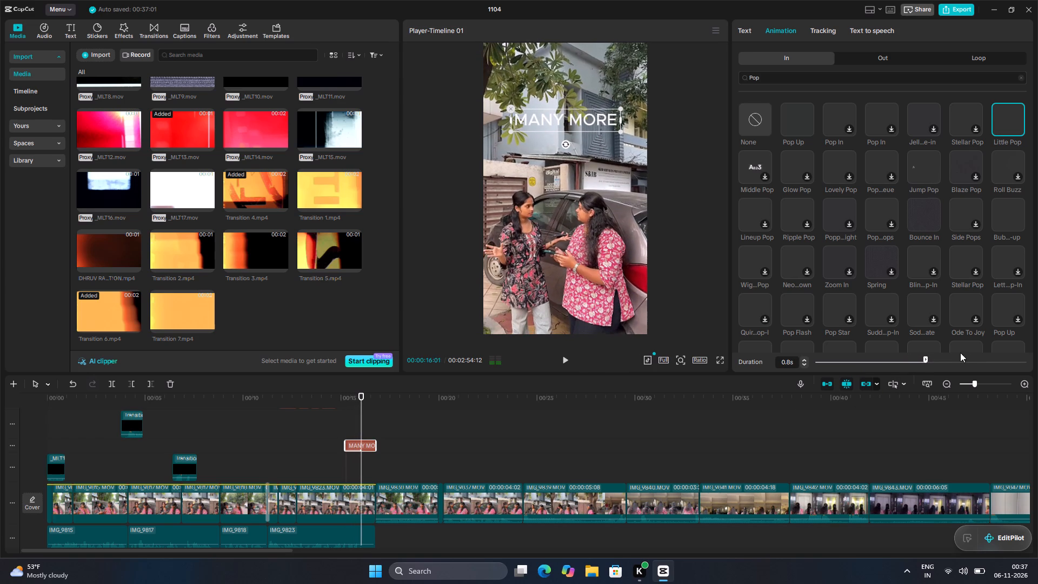
{"action": "double_click", "coordinate": [932, 357]}
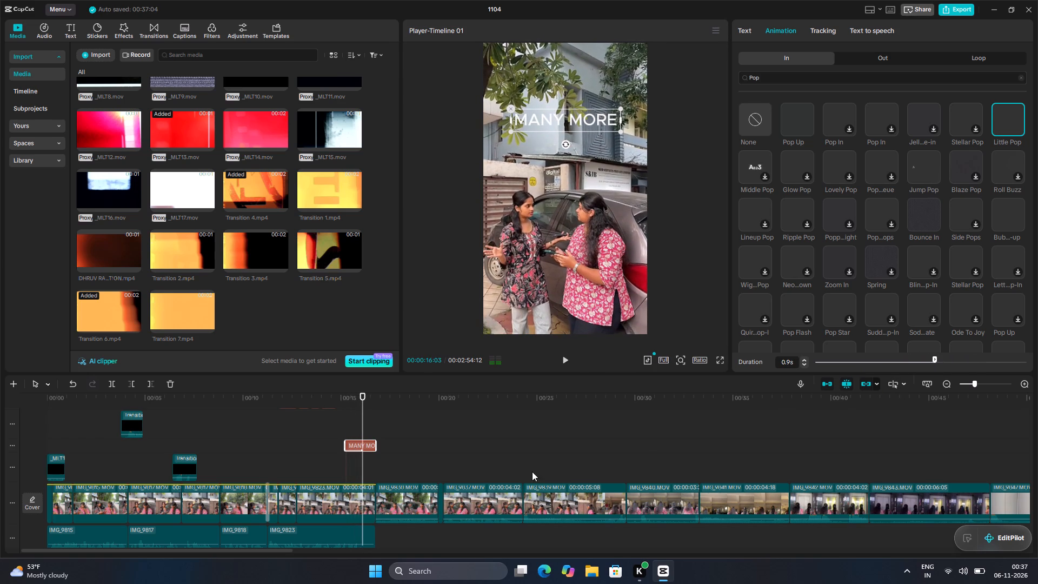
Return to the start of the timeline, play the opening briefly, and examine the title, overlay and audio tracks.
{"action": "scroll", "coordinate": [527, 446], "scroll_direction": "down", "scroll_amount": 8}
{"action": "scroll", "coordinate": [413, 461], "scroll_direction": "up", "scroll_amount": 7}
{"action": "scroll", "coordinate": [391, 443], "scroll_direction": "down", "scroll_amount": 4}
{"action": "scroll", "coordinate": [383, 416], "scroll_direction": "up", "scroll_amount": 7}
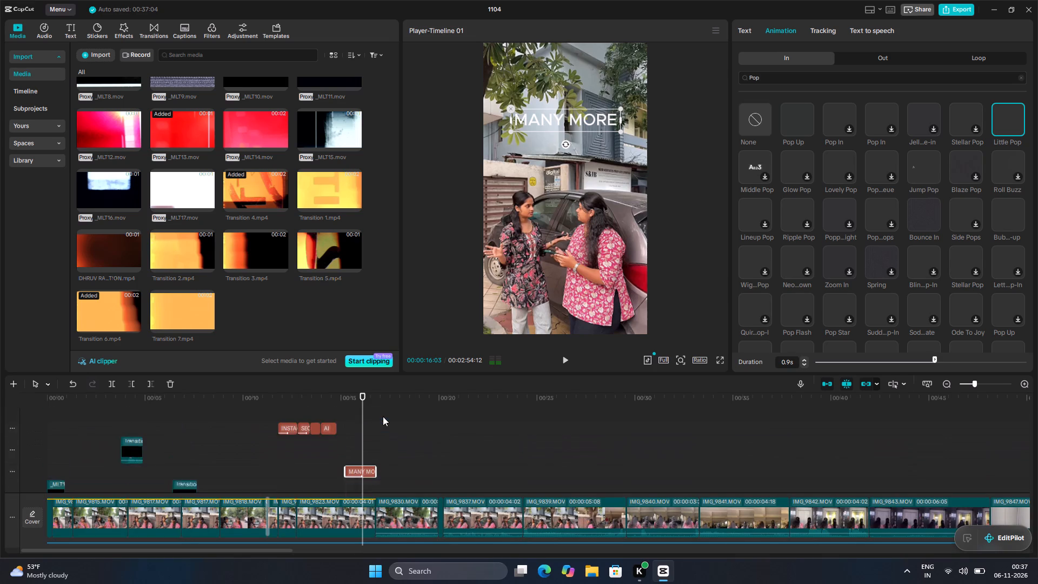
{"action": "scroll", "coordinate": [383, 416], "scroll_direction": "up", "scroll_amount": 3}
{"action": "left_click", "coordinate": [366, 442]}
{"action": "left_click_drag", "start_coordinate": [361, 442], "coordinate": [346, 443]}
{"action": "left_click_drag", "start_coordinate": [337, 446], "coordinate": [324, 448]}
{"action": "left_click_drag", "start_coordinate": [302, 449], "coordinate": [89, 452]}
{"action": "left_click_drag", "start_coordinate": [48, 454], "coordinate": [0, 446]}
{"action": "double_click", "coordinate": [0, 449]}
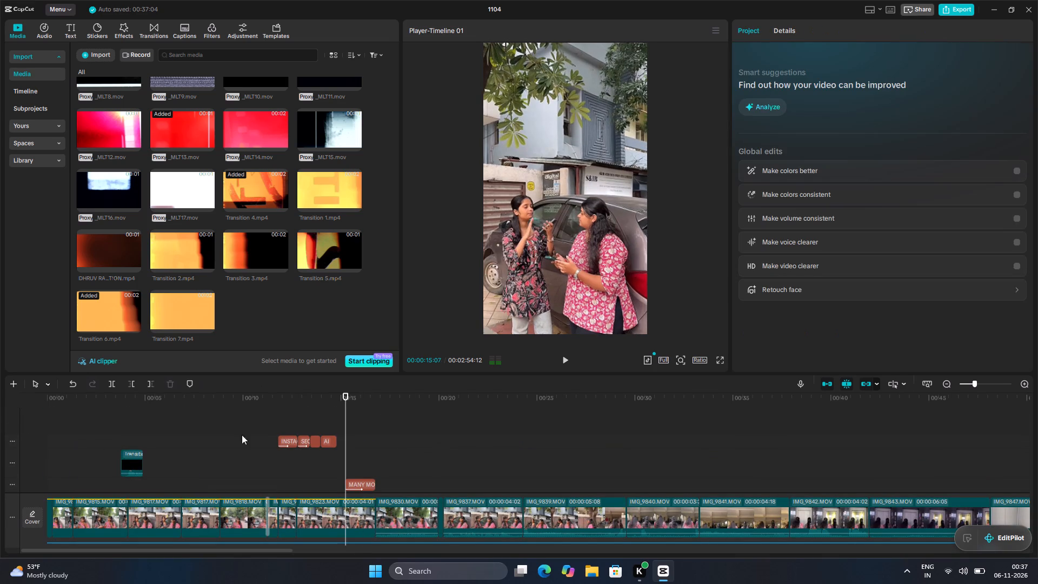
{"action": "left_click", "coordinate": [442, 449]}
{"action": "left_click_drag", "start_coordinate": [444, 429], "coordinate": [91, 461]}
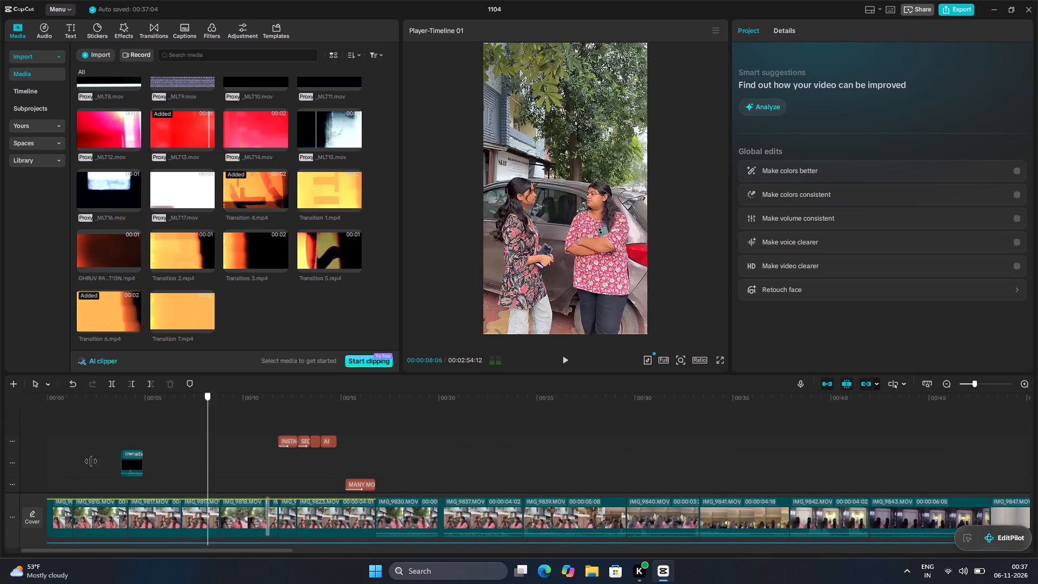
{"action": "left_click_drag", "start_coordinate": [91, 461], "coordinate": [20, 459]}
{"action": "scroll", "coordinate": [426, 475], "scroll_direction": "down", "scroll_amount": 13}
{"action": "key", "text": "space"}
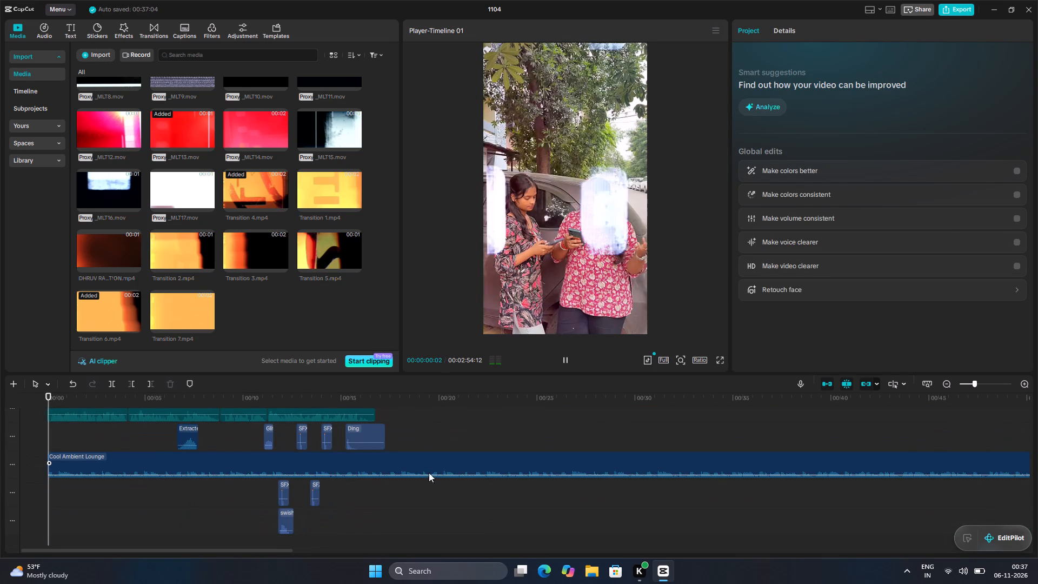
{"action": "scroll", "coordinate": [562, 439], "scroll_direction": "down", "scroll_amount": 1}
{"action": "key", "text": "space"}
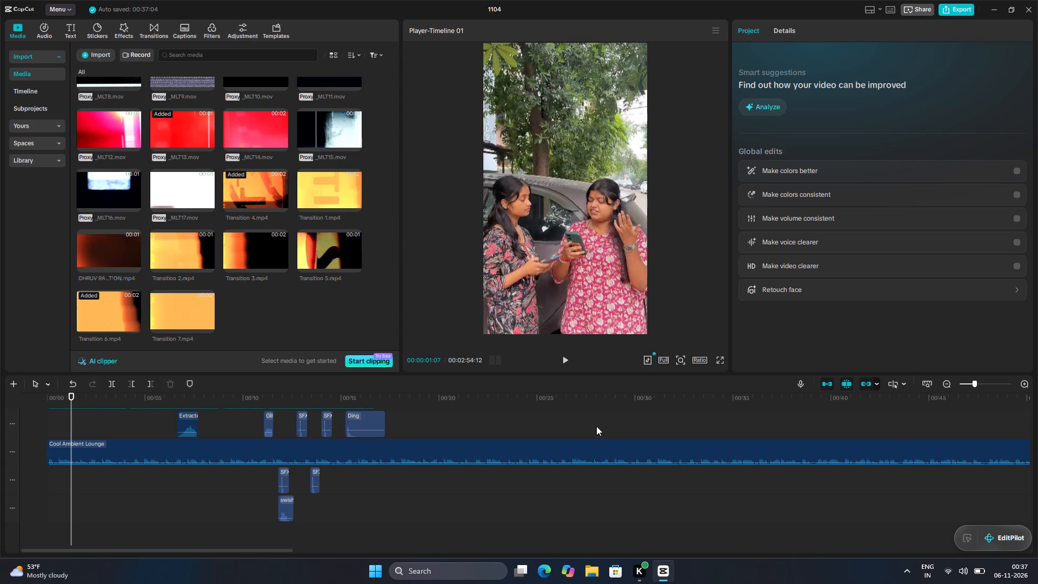
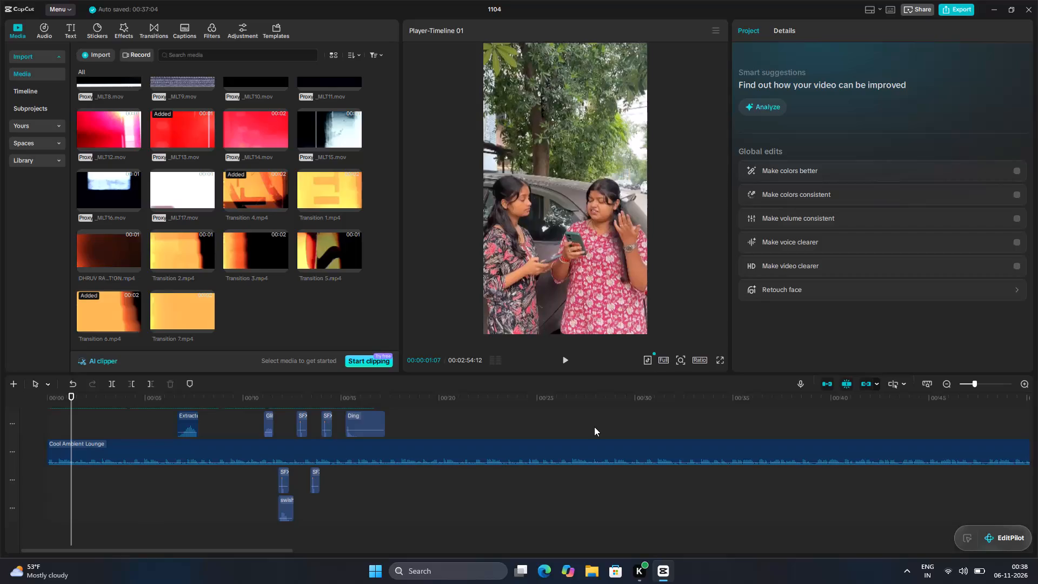
Play the opening from about 00:00:01:07 to 00:00:05:17 and examine the overlay, title and audio tracks.
{"action": "scroll", "coordinate": [555, 580], "scroll_direction": "down", "scroll_amount": 5}
{"action": "scroll", "coordinate": [396, 495], "scroll_direction": "up", "scroll_amount": 7}
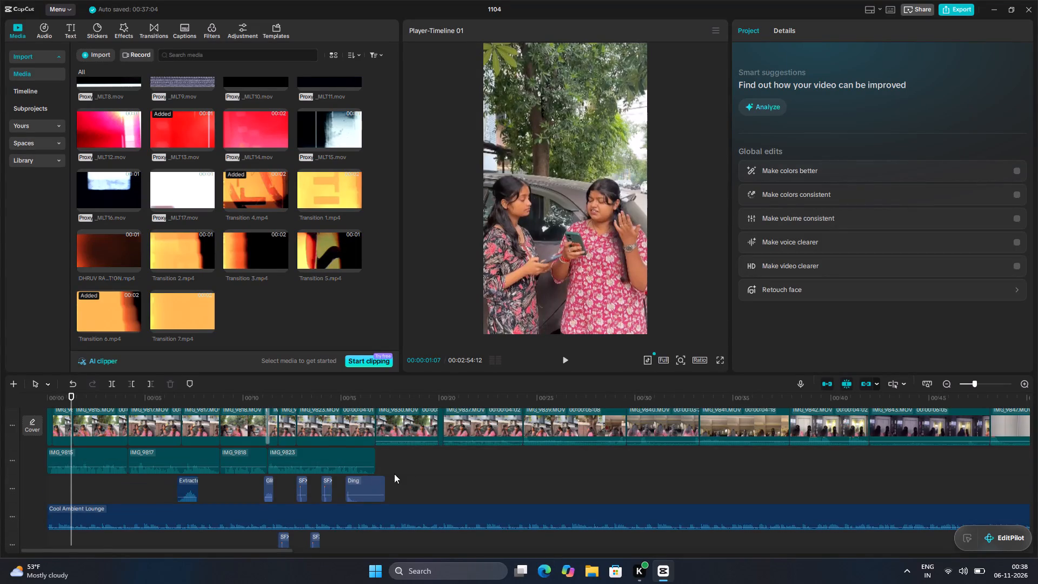
{"action": "scroll", "coordinate": [394, 474], "scroll_direction": "up", "scroll_amount": 3}
{"action": "scroll", "coordinate": [404, 448], "scroll_direction": "down", "scroll_amount": 4}
{"action": "key", "text": "space"}
{"action": "scroll", "coordinate": [135, 394], "scroll_direction": "down", "scroll_amount": 1}
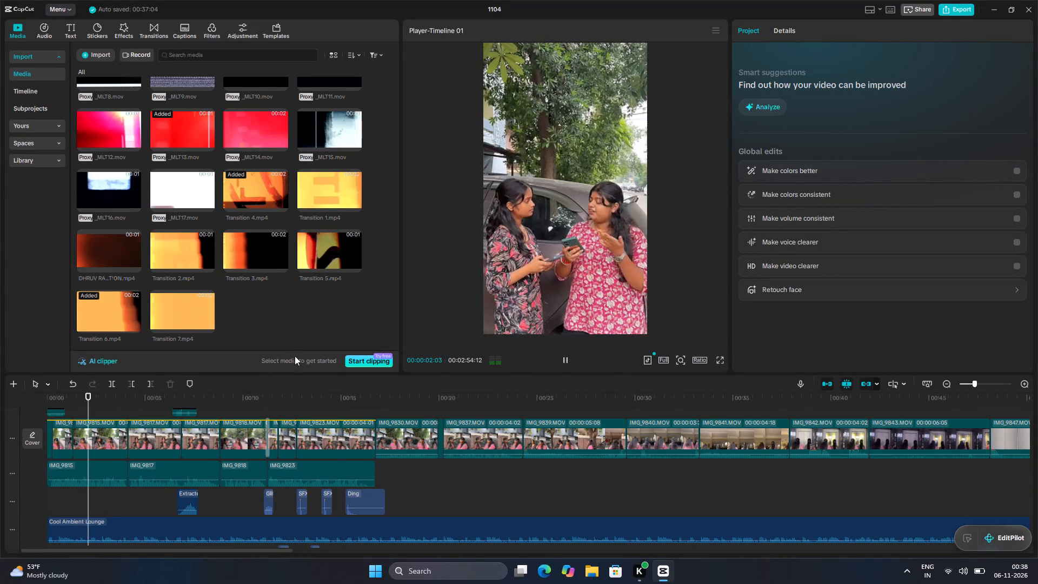
{"action": "scroll", "coordinate": [328, 482], "scroll_direction": "up", "scroll_amount": 6}
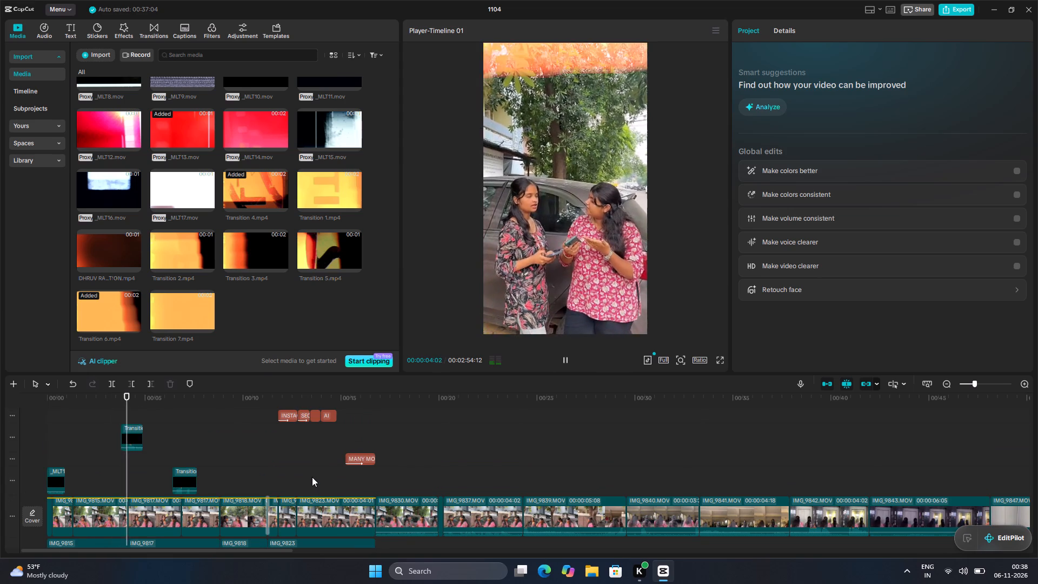
{"action": "key", "text": "space"}
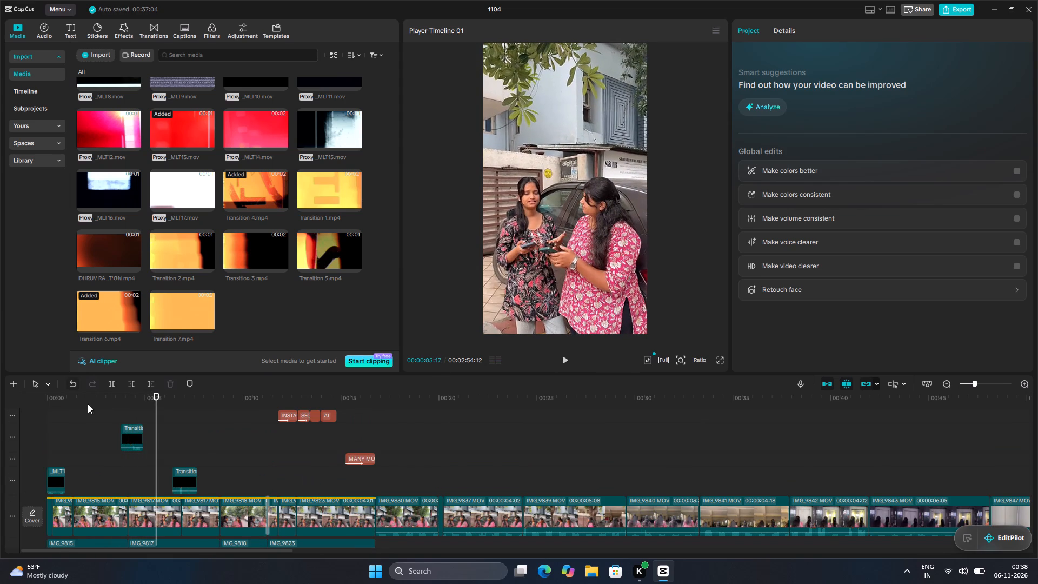
Trim the end of the transition overlay above the IMG_9815 to IMG_9817 cut to about 4.6 s on the timeline.
{"action": "left_click", "coordinate": [132, 433]}
{"action": "left_click_drag", "start_coordinate": [142, 430], "coordinate": [136, 436]}
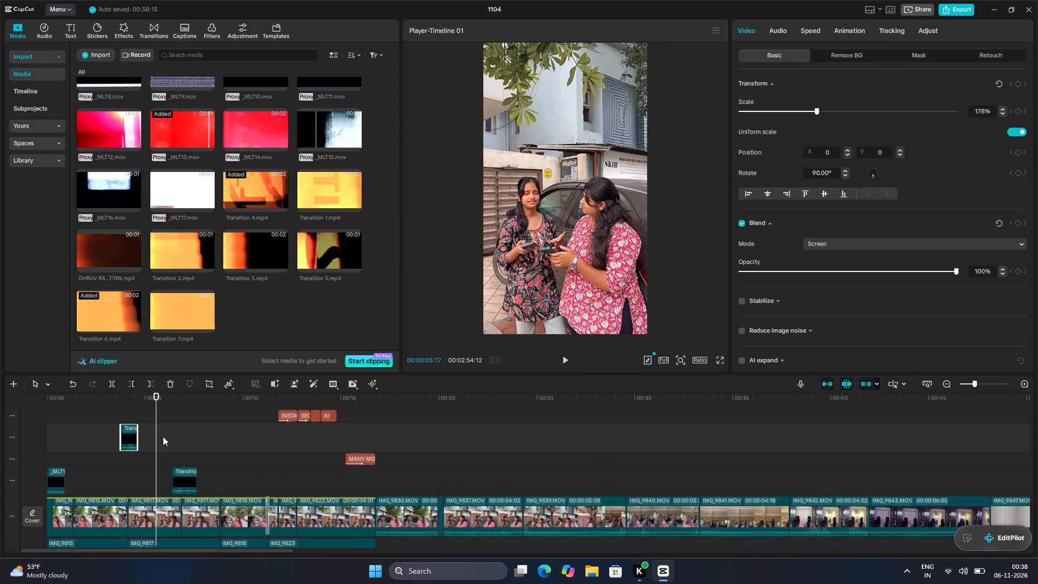
Play from before the trimmed overlay to 00:00:10:00 and review the cuts, overlays and sound tracks.
{"action": "left_click_drag", "start_coordinate": [157, 433], "coordinate": [103, 439]}
{"action": "key", "text": "space"}
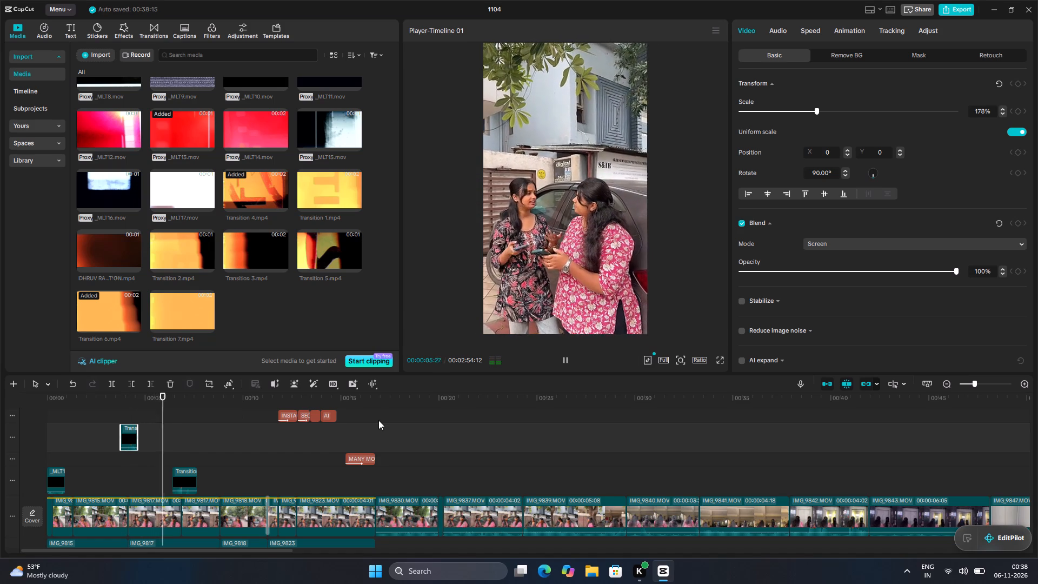
{"action": "scroll", "coordinate": [378, 420], "scroll_direction": "down", "scroll_amount": 1}
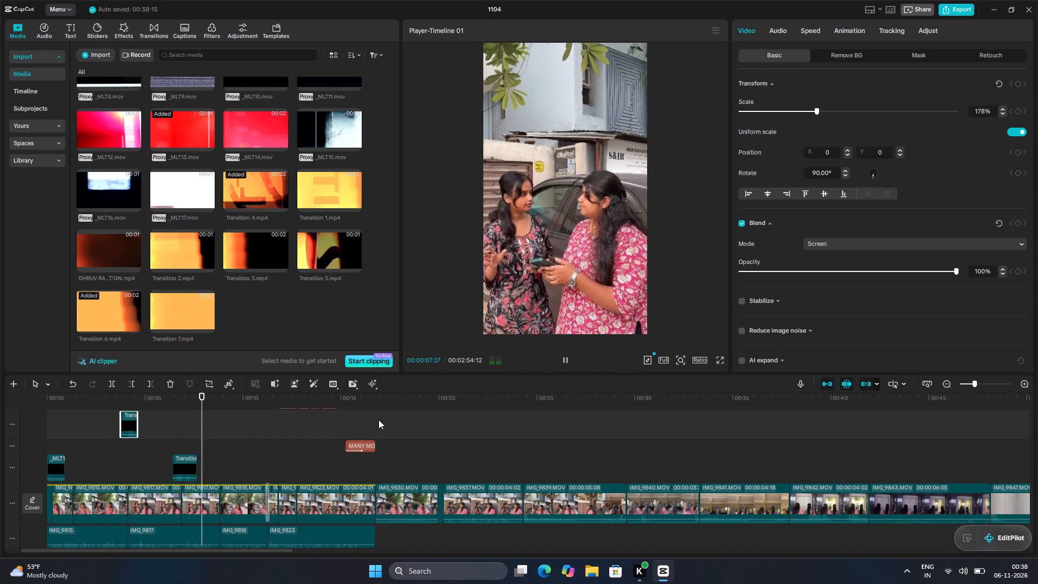
{"action": "scroll", "coordinate": [378, 420], "scroll_direction": "down", "scroll_amount": 6}
{"action": "scroll", "coordinate": [378, 420], "scroll_direction": "up", "scroll_amount": 5}
{"action": "scroll", "coordinate": [378, 420], "scroll_direction": "down", "scroll_amount": 6}
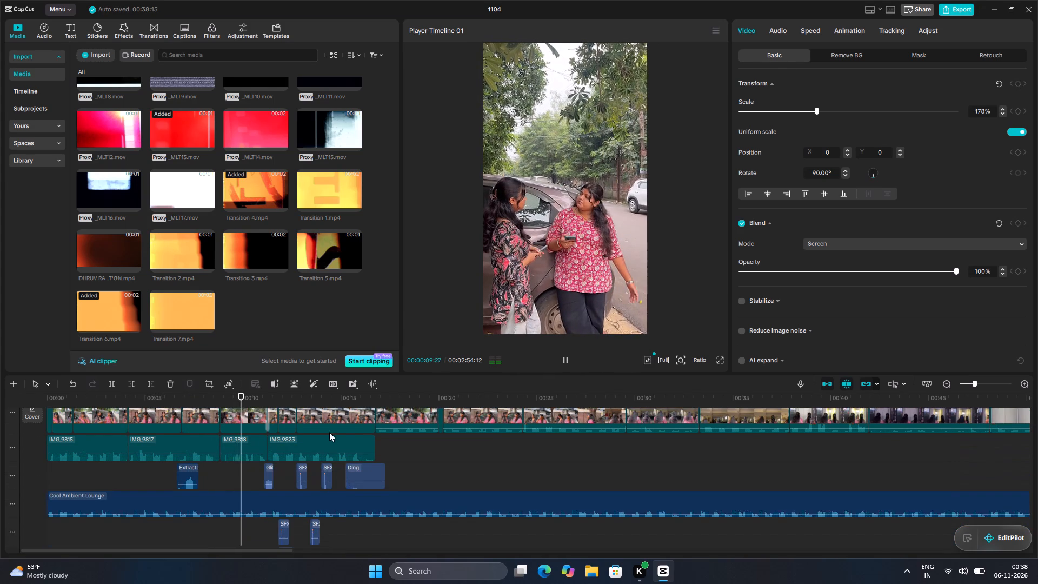
{"action": "key", "text": "space"}
Select the Cool Ambient Lounge track, browse the music library's categories, and preview Playful Beauty Lifestyle House under Exciting.
{"action": "scroll", "coordinate": [271, 449], "scroll_direction": "up", "scroll_amount": 1}
{"action": "left_click", "coordinate": [195, 526]}
{"action": "scroll", "coordinate": [34, 98], "scroll_direction": "down", "scroll_amount": 1}
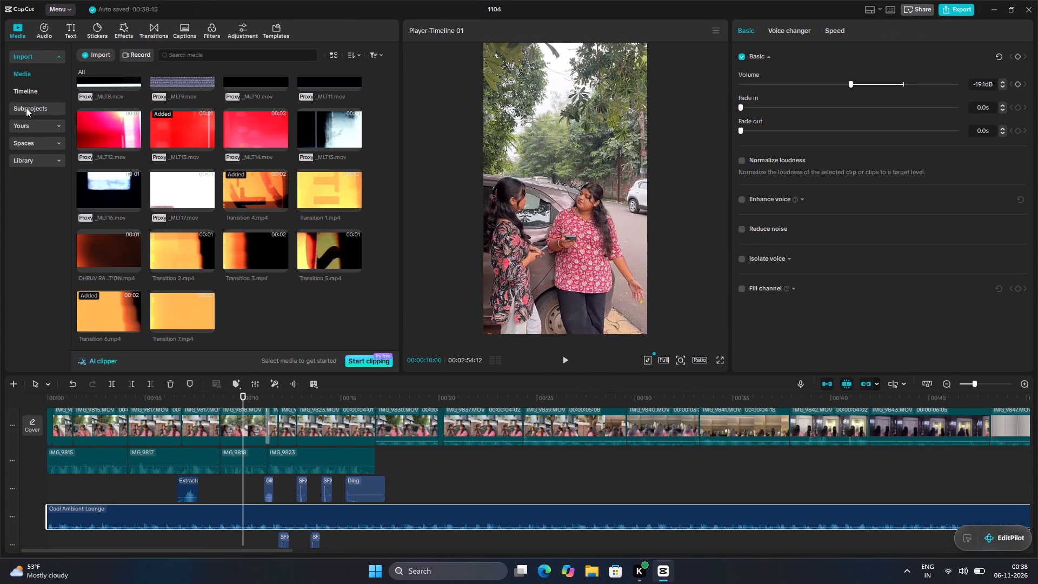
{"action": "left_click", "coordinate": [49, 26]}
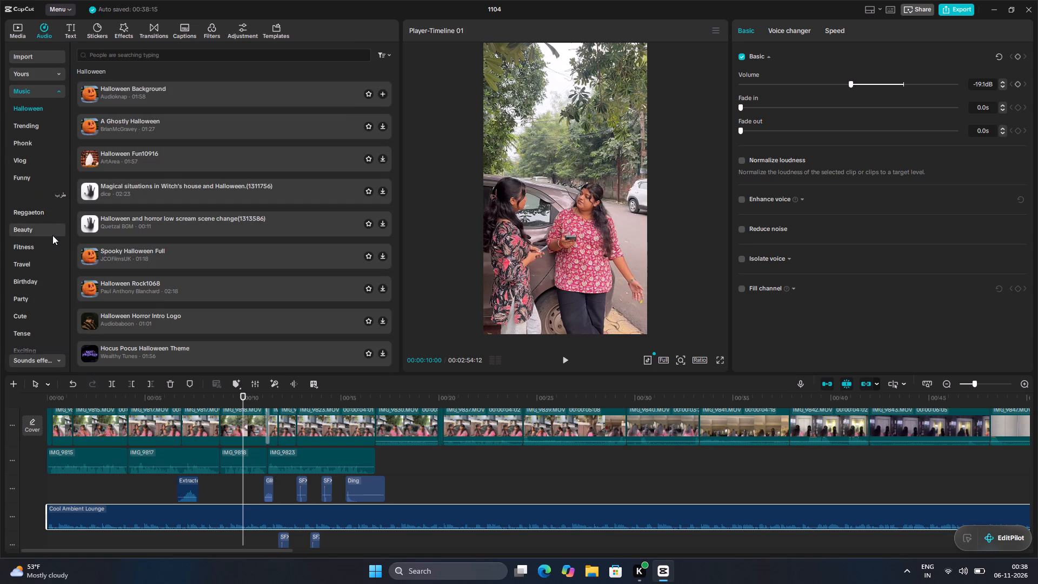
{"action": "scroll", "coordinate": [26, 298], "scroll_direction": "down", "scroll_amount": 1}
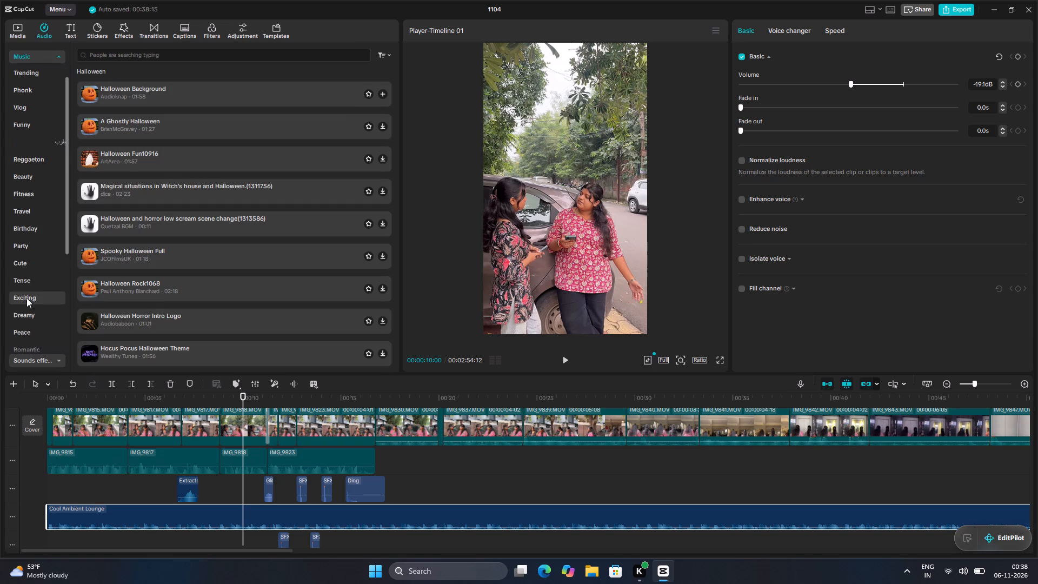
{"action": "scroll", "coordinate": [26, 298], "scroll_direction": "down", "scroll_amount": 2}
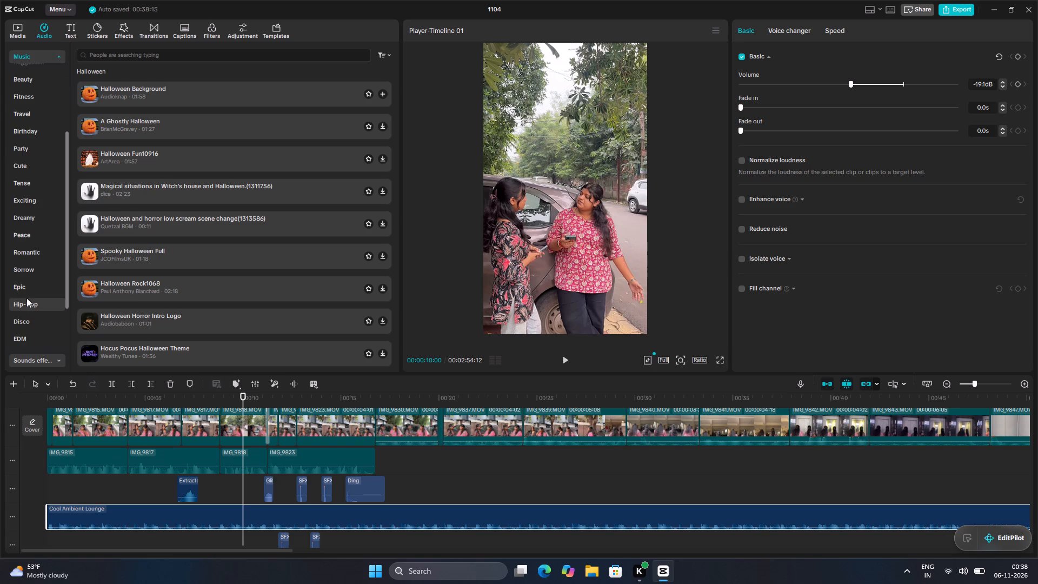
{"action": "scroll", "coordinate": [26, 298], "scroll_direction": "down", "scroll_amount": 4}
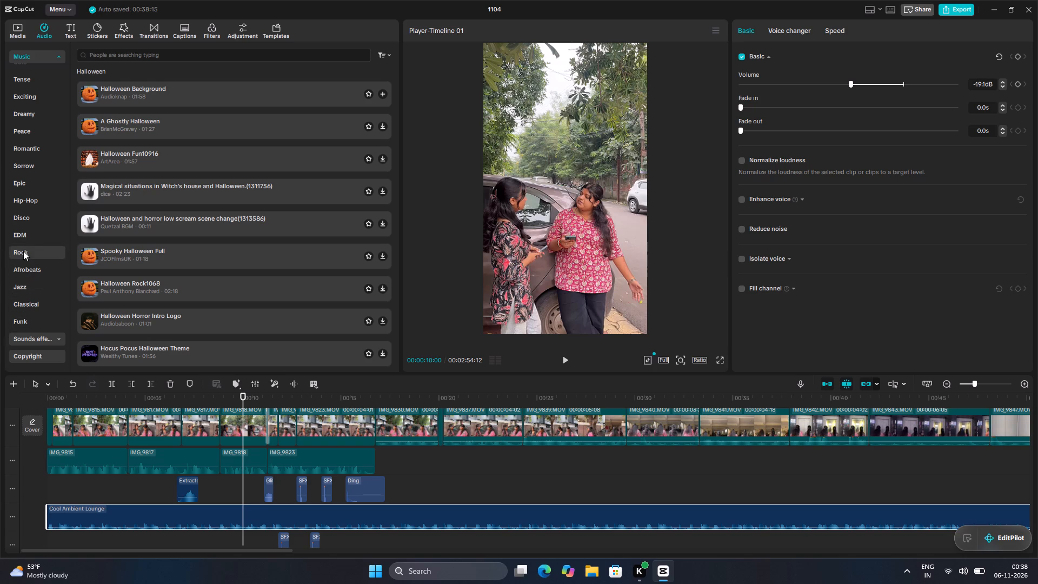
{"action": "scroll", "coordinate": [26, 103], "scroll_direction": "up", "scroll_amount": 1}
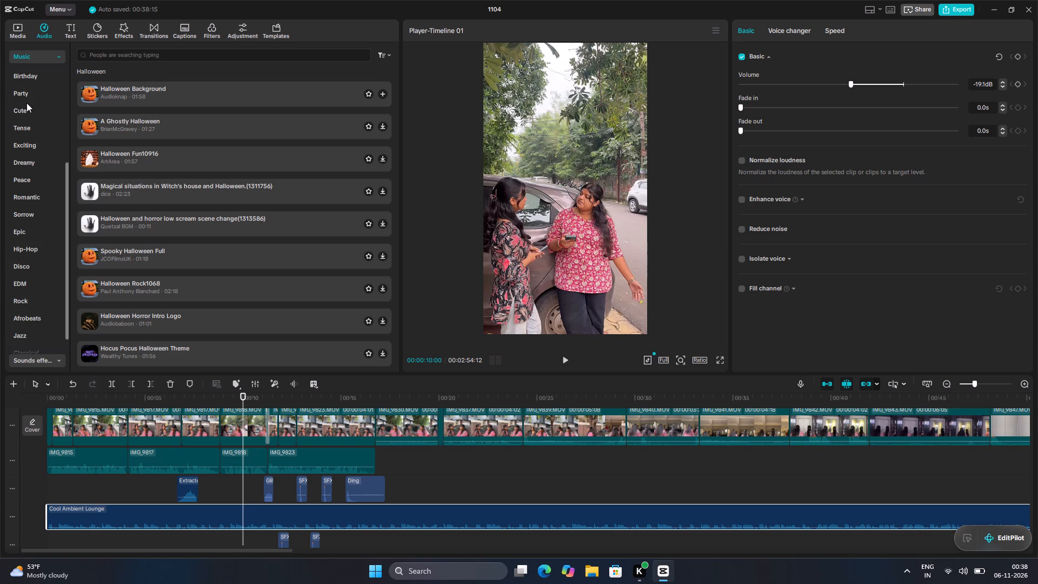
{"action": "left_click", "coordinate": [37, 146]}
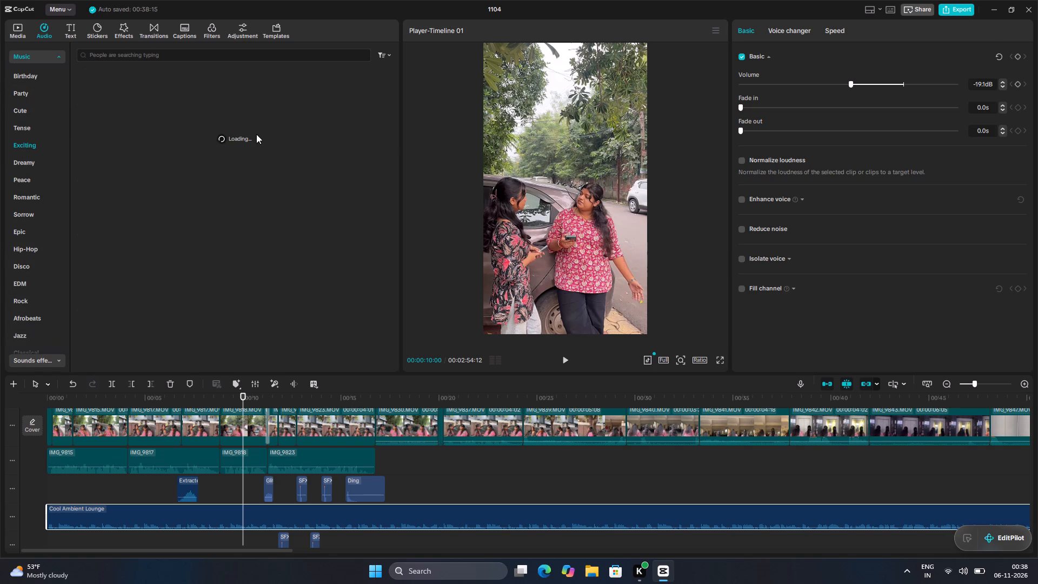
{"action": "left_click", "coordinate": [207, 94]}
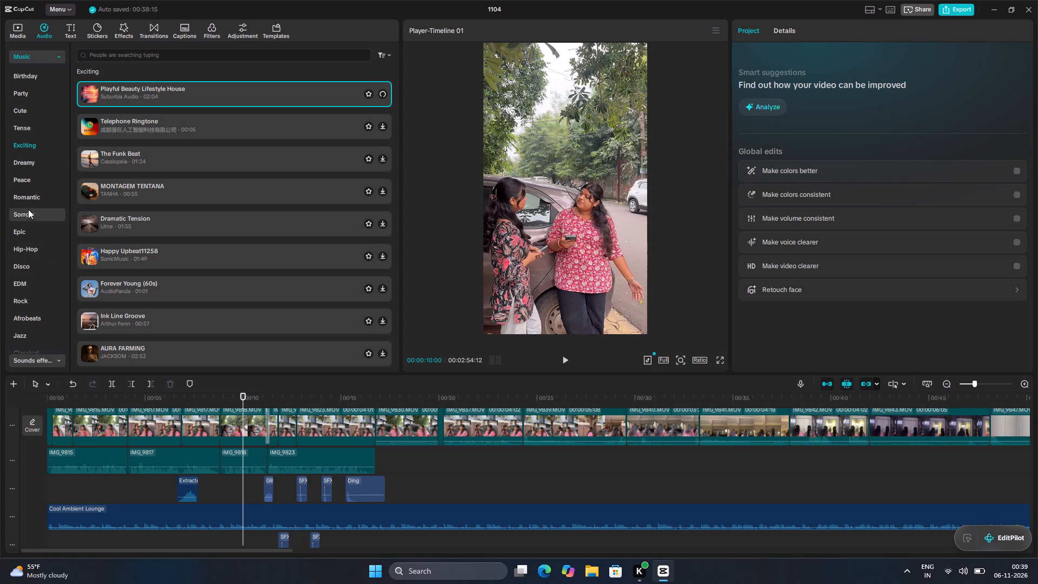
Search the music library for promotional background music.
{"action": "scroll", "coordinate": [37, 139], "scroll_direction": "up", "scroll_amount": 1}
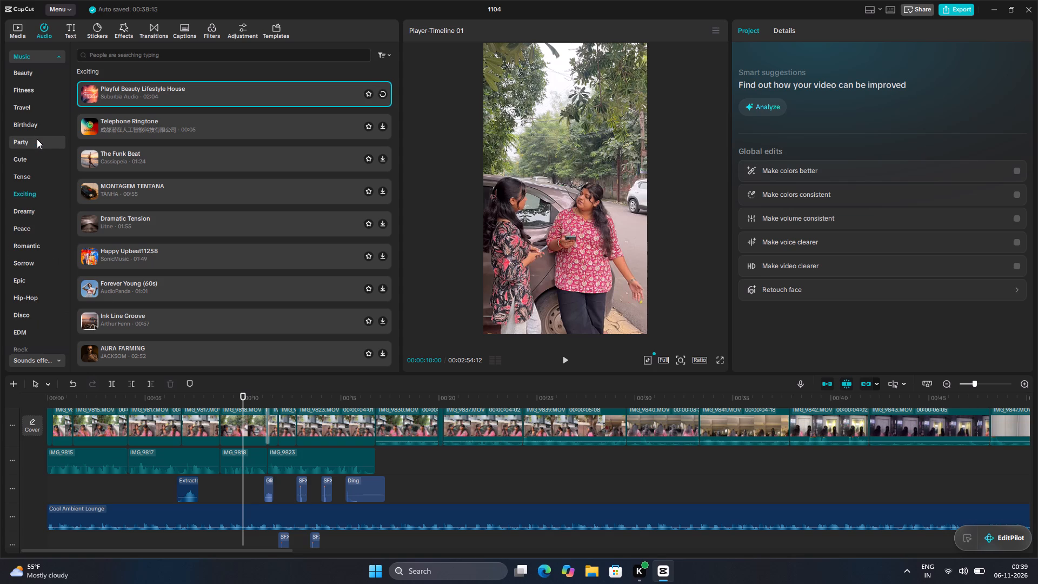
{"action": "scroll", "coordinate": [37, 139], "scroll_direction": "up", "scroll_amount": 1}
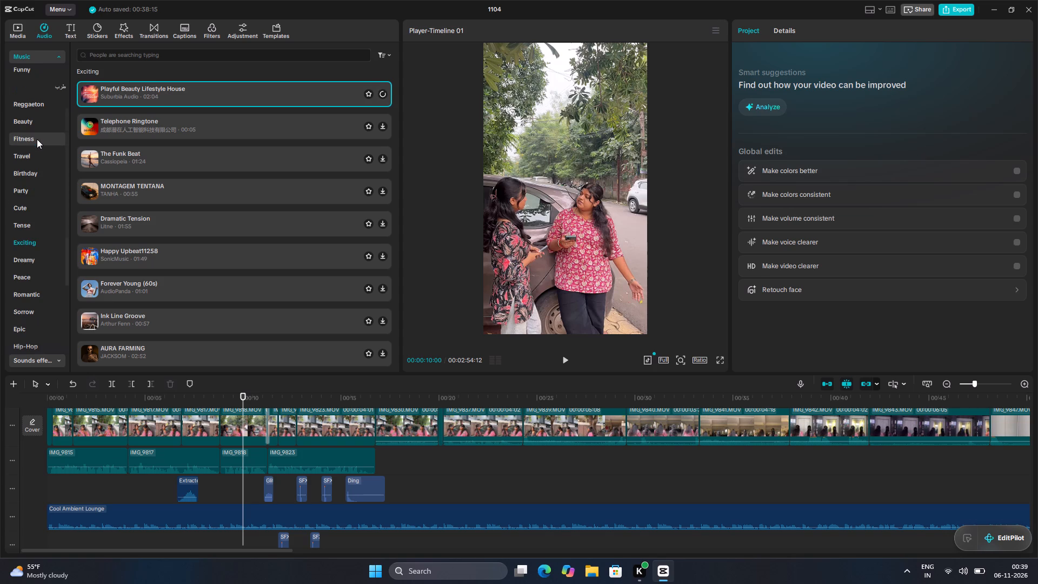
{"action": "scroll", "coordinate": [37, 139], "scroll_direction": "up", "scroll_amount": 1}
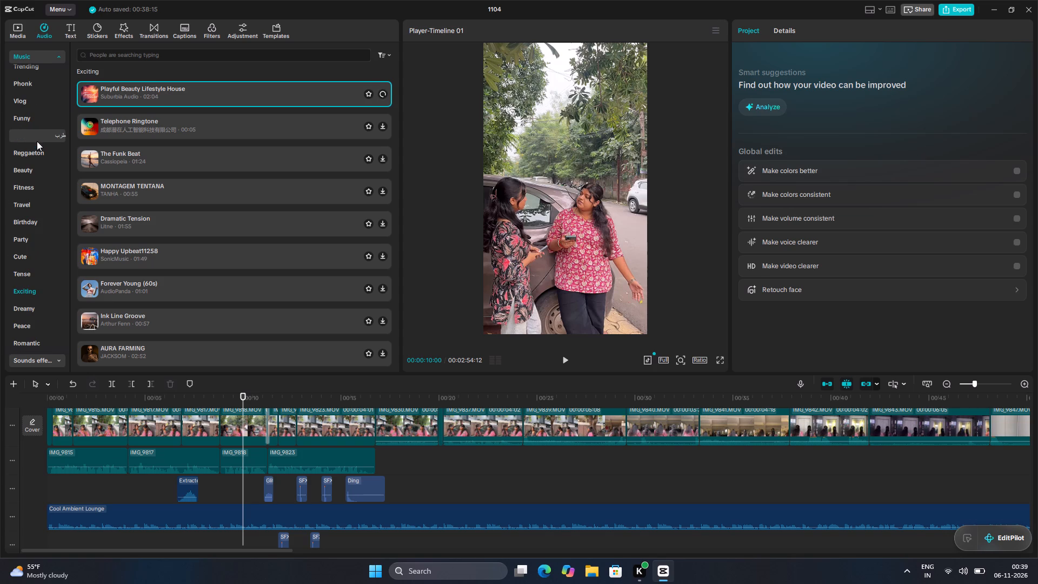
{"action": "scroll", "coordinate": [37, 141], "scroll_direction": "up", "scroll_amount": 1}
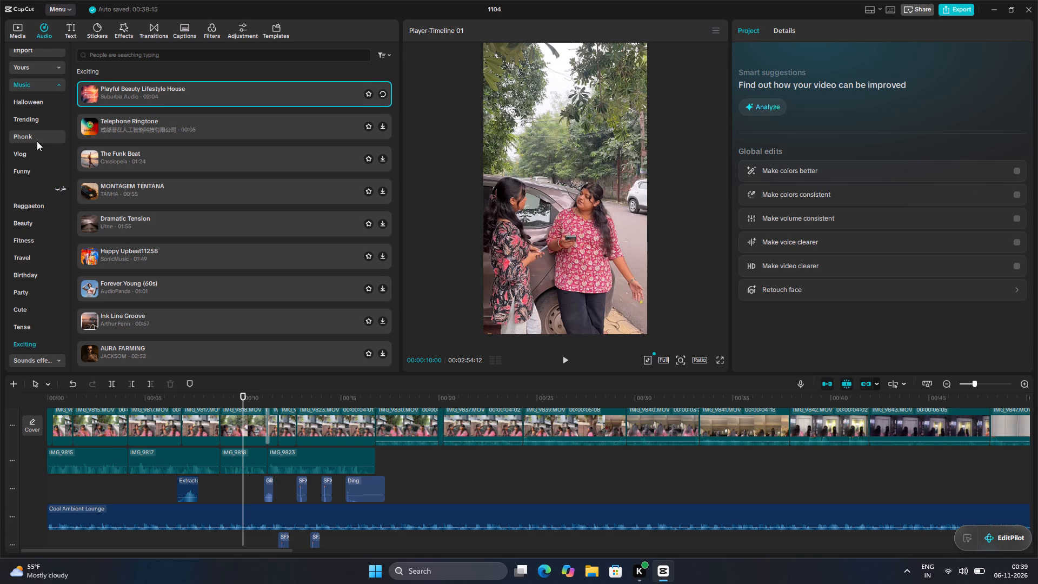
{"action": "scroll", "coordinate": [37, 141], "scroll_direction": "up", "scroll_amount": 5}
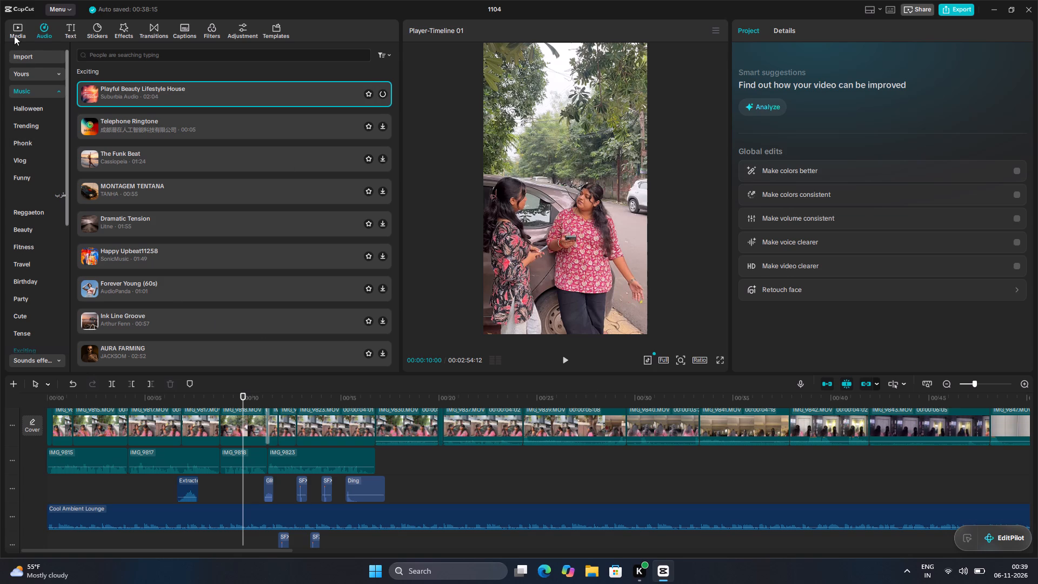
{"action": "left_click", "coordinate": [125, 57]}
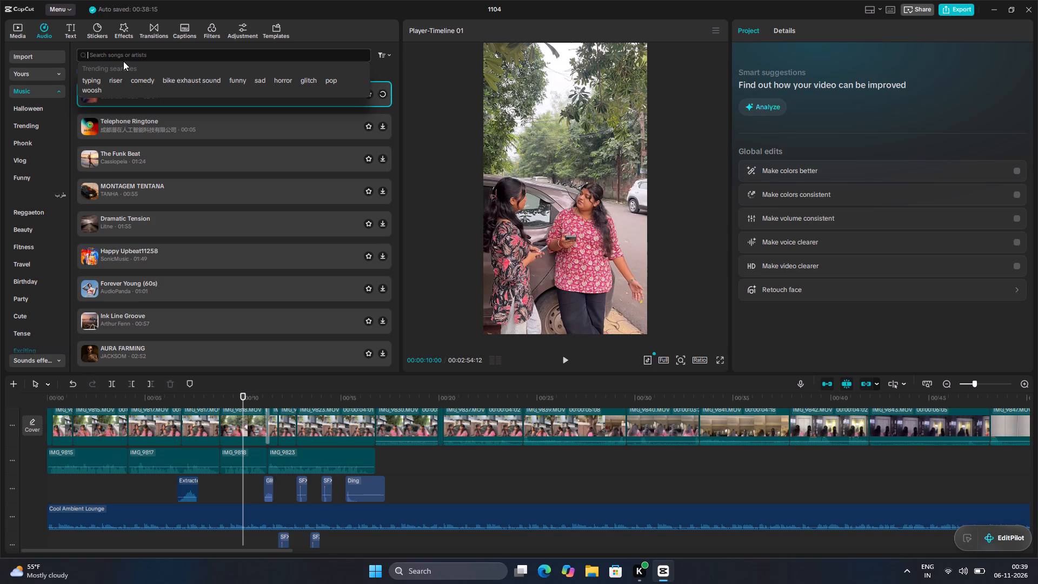
{"action": "key", "text": "p"}
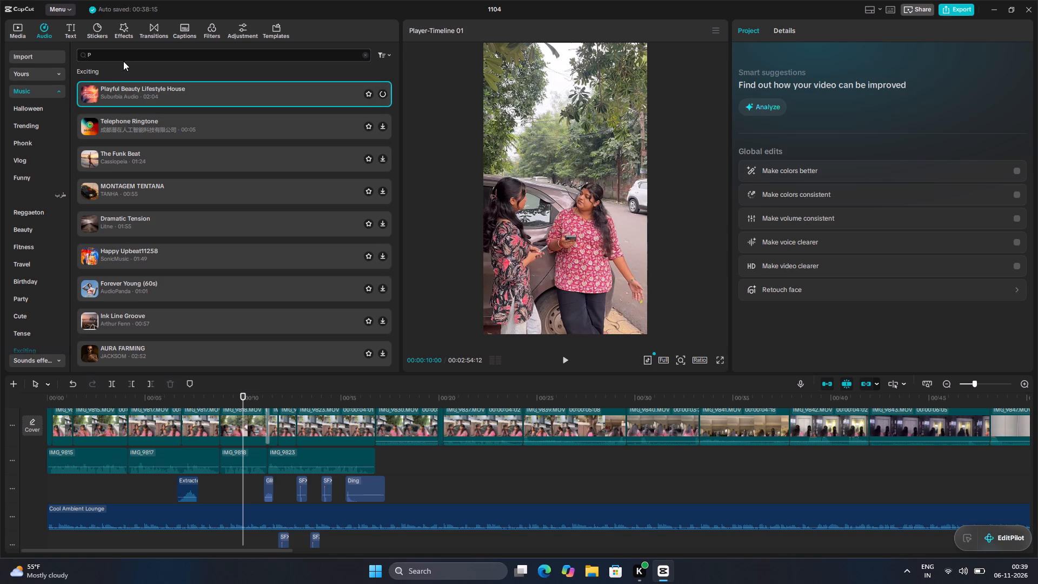
{"action": "type", "text": "RO"}
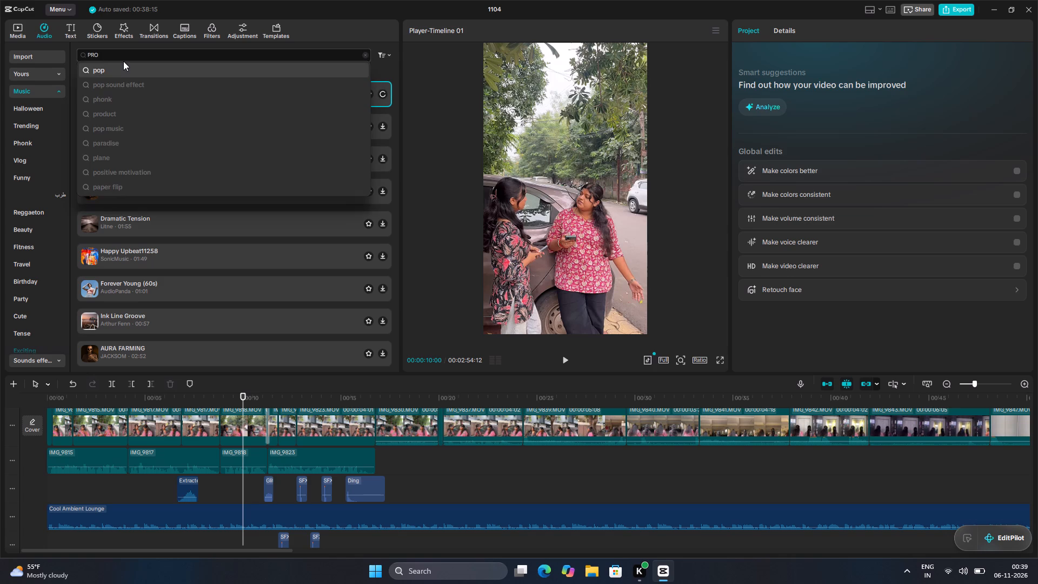
{"action": "key", "text": "BackSpace"}
{"action": "key", "text": "BackSpace"}
{"action": "type", "text": "ro"}
{"action": "type", "text": "mo"}
{"action": "type", "text": "tion"}
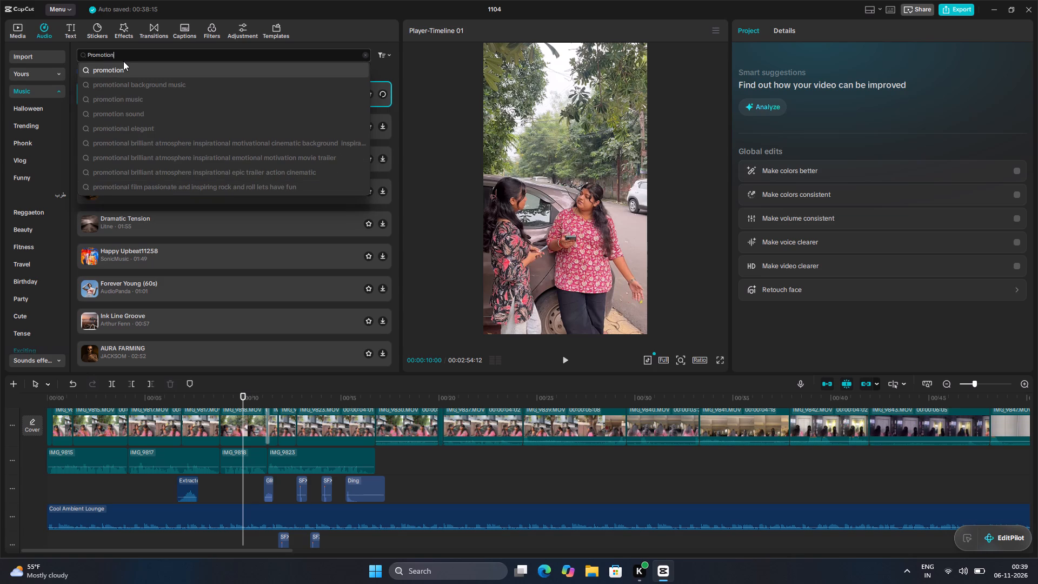
{"action": "left_click", "coordinate": [129, 69]}
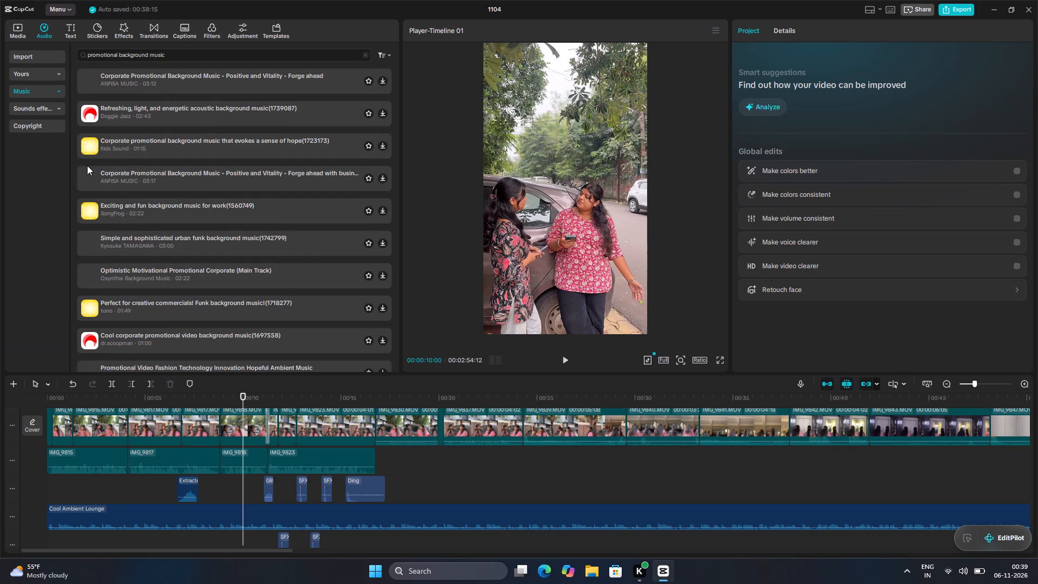
Load Corporate Promotional Background Music - Positive and Vitality - Forge ahead for preview, and pause the Playful Beauty Lifestyle House preview.
{"action": "left_click", "coordinate": [159, 79]}
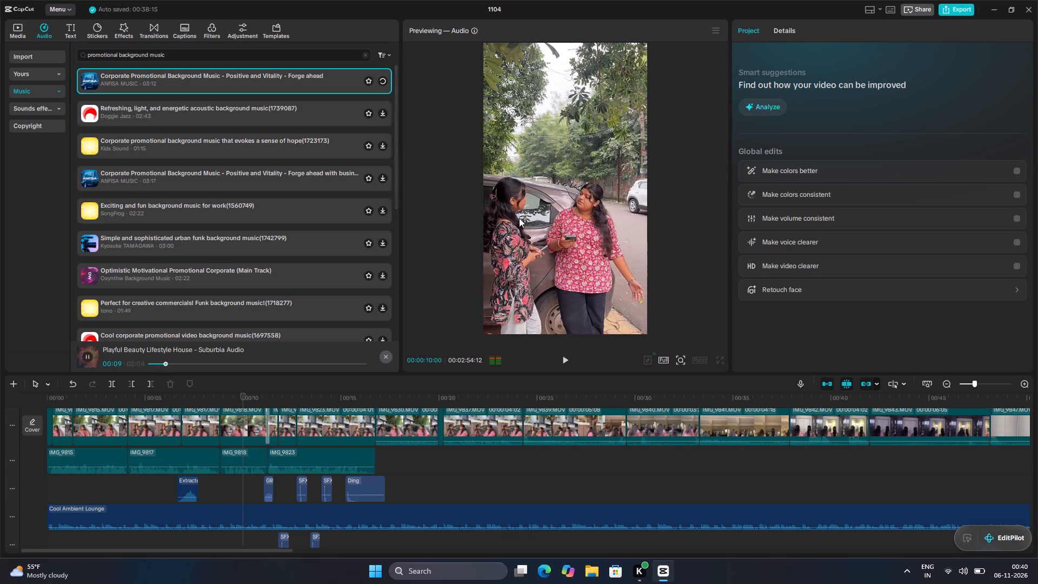
{"action": "key", "text": "space"}
Set the system sound volume to about one third in the Windows quick settings.
{"action": "left_click", "coordinate": [964, 569]}
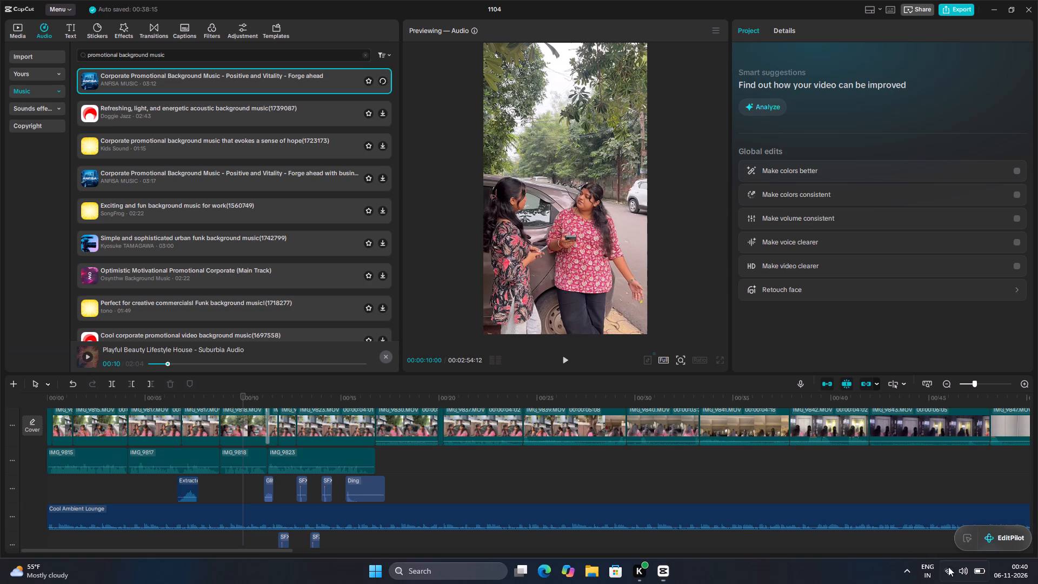
{"action": "left_click", "coordinate": [911, 508]}
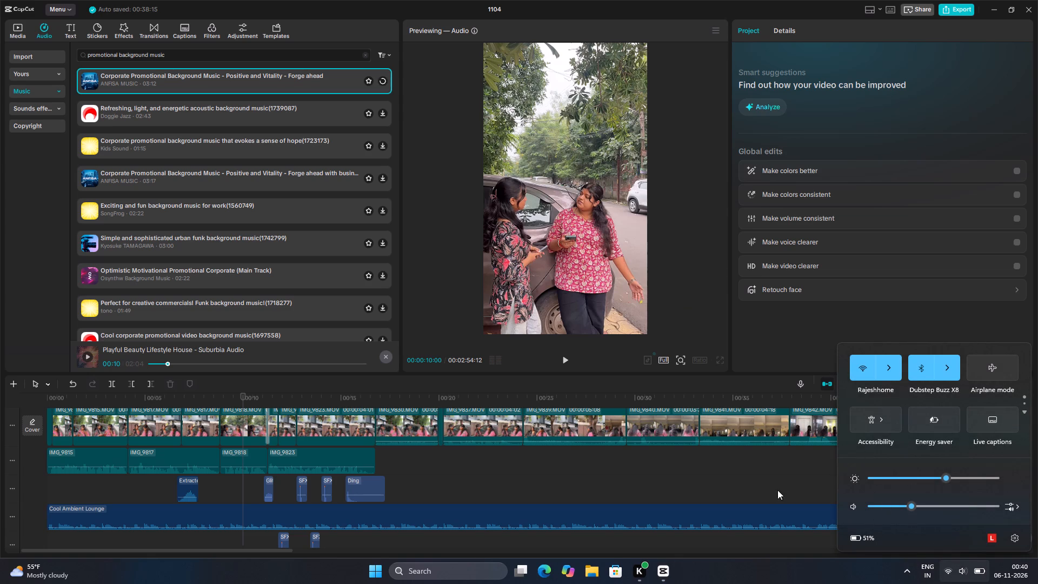
{"action": "left_click", "coordinate": [777, 489]}
Scrub back through the timeline and return the playhead to its start.
{"action": "left_click_drag", "start_coordinate": [775, 487], "coordinate": [777, 483]}
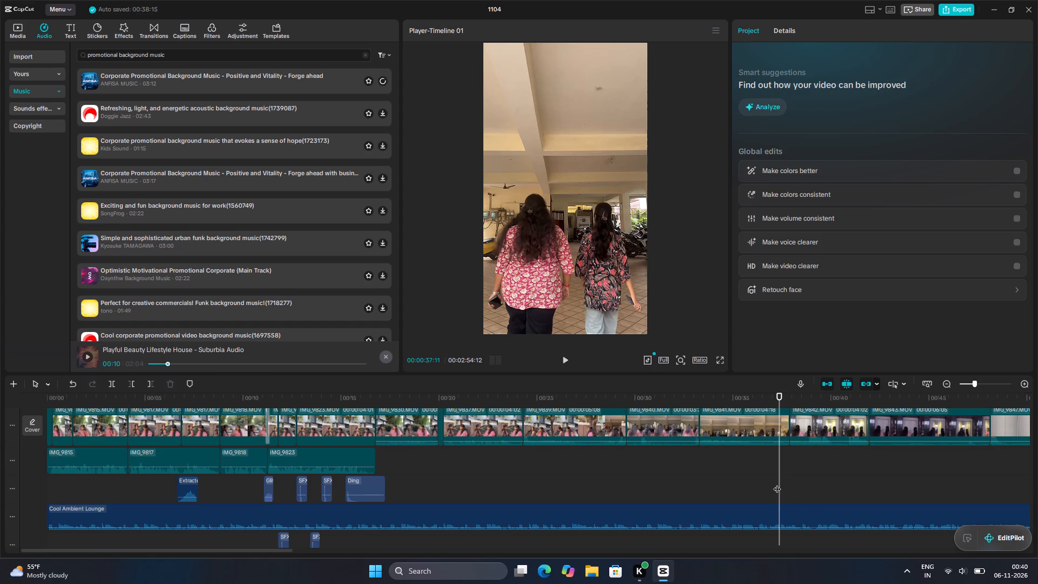
{"action": "left_click_drag", "start_coordinate": [777, 483], "coordinate": [285, 526]}
{"action": "left_click", "coordinate": [675, 463]}
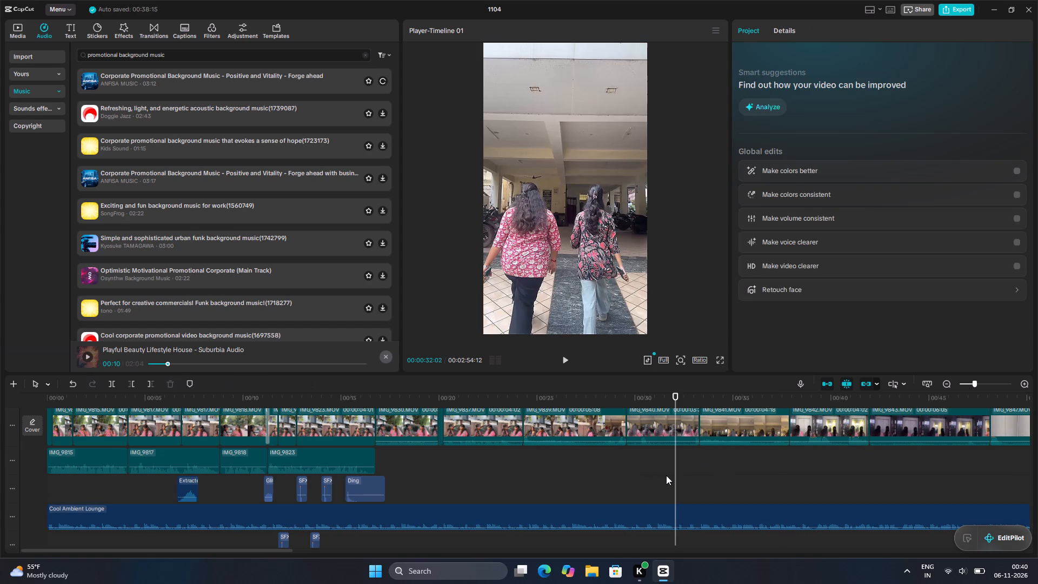
{"action": "left_click", "coordinate": [680, 467]}
{"action": "left_click_drag", "start_coordinate": [679, 467], "coordinate": [154, 573]}
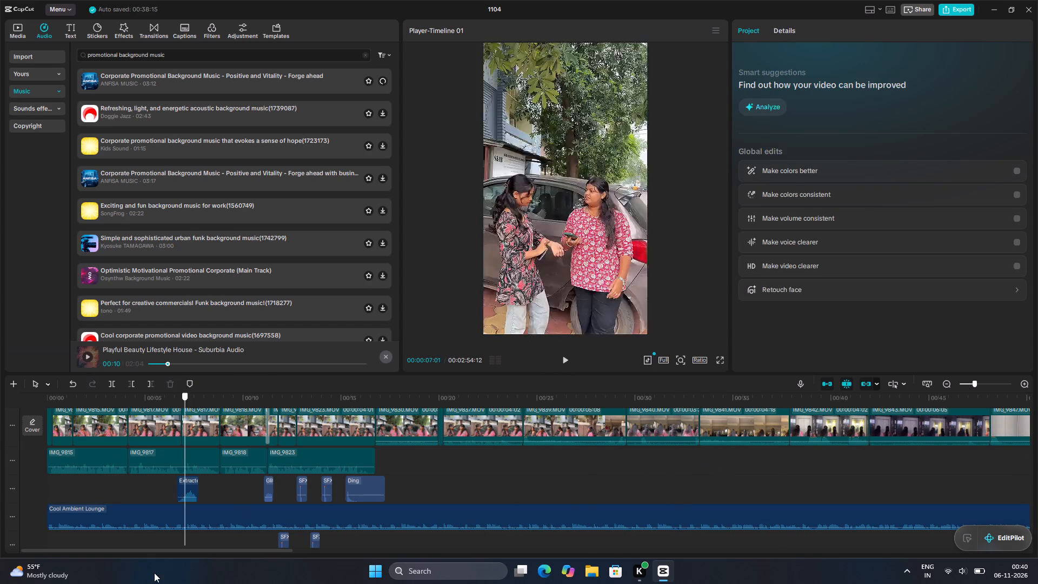
{"action": "left_click_drag", "start_coordinate": [154, 573], "coordinate": [30, 536]}
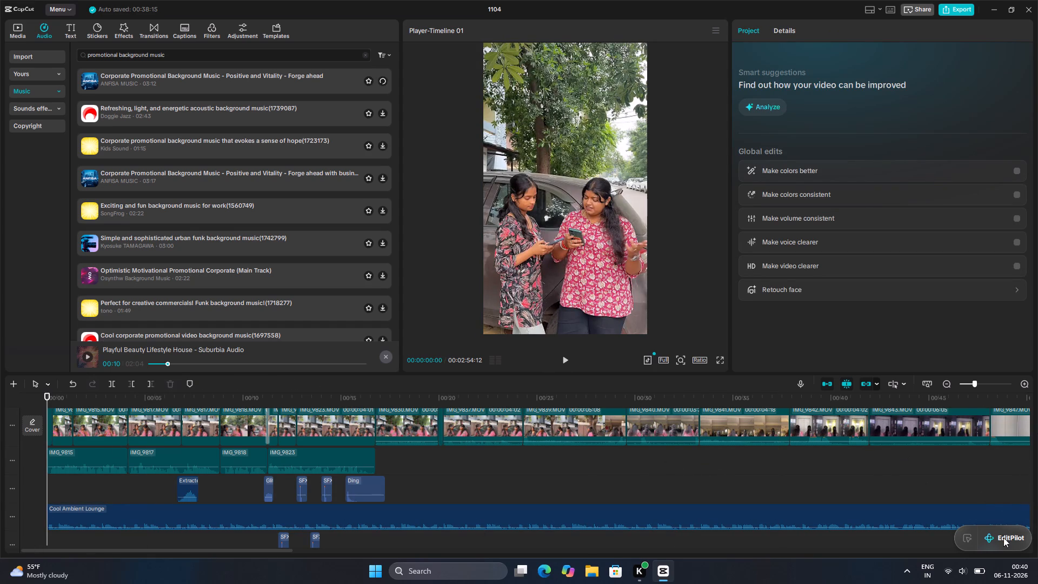
Open the EditPilot editing assistant.
{"action": "double_click", "coordinate": [1005, 539]}
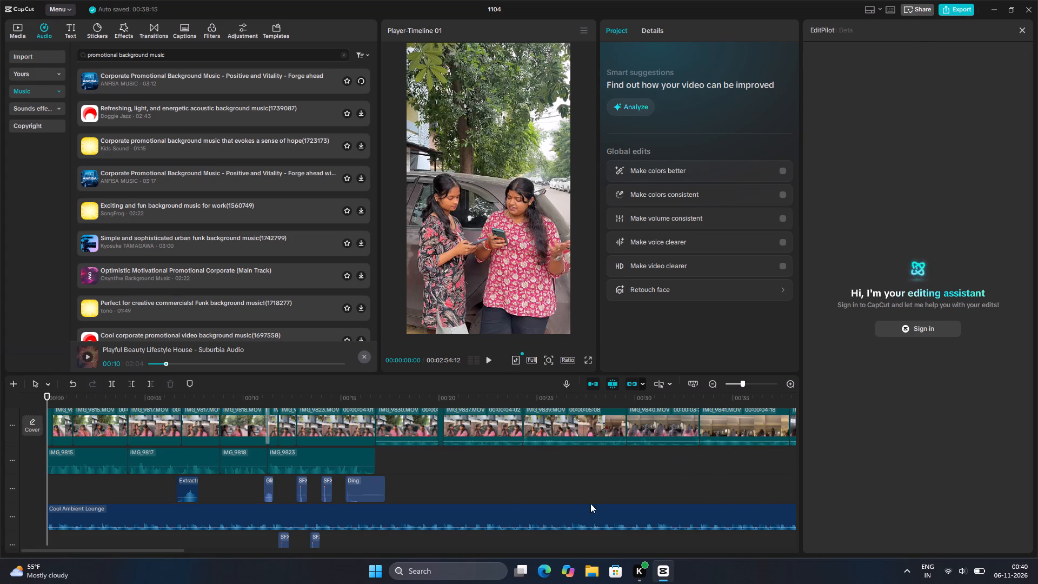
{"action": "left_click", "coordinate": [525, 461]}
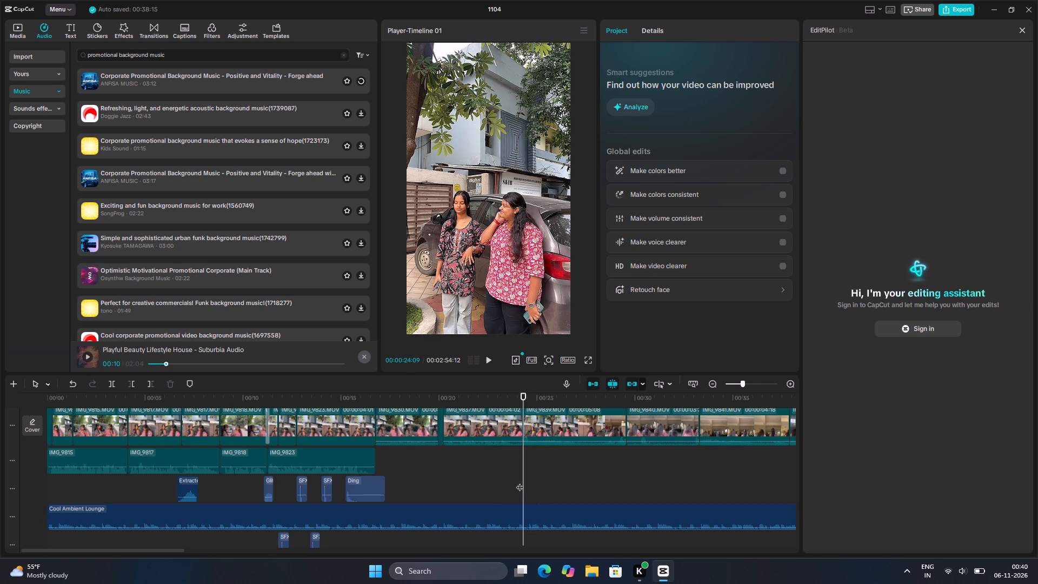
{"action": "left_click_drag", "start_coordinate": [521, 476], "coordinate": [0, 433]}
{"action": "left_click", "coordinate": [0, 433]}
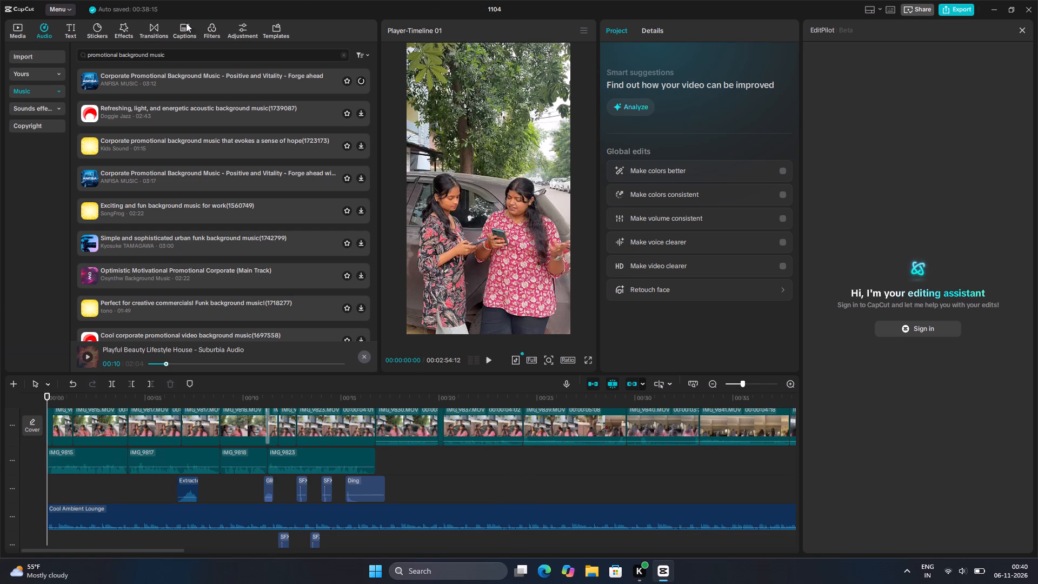
Preview the track Refreshing, light, and energetic acoustic background music(1739087) from the search results.
{"action": "left_click", "coordinate": [158, 110]}
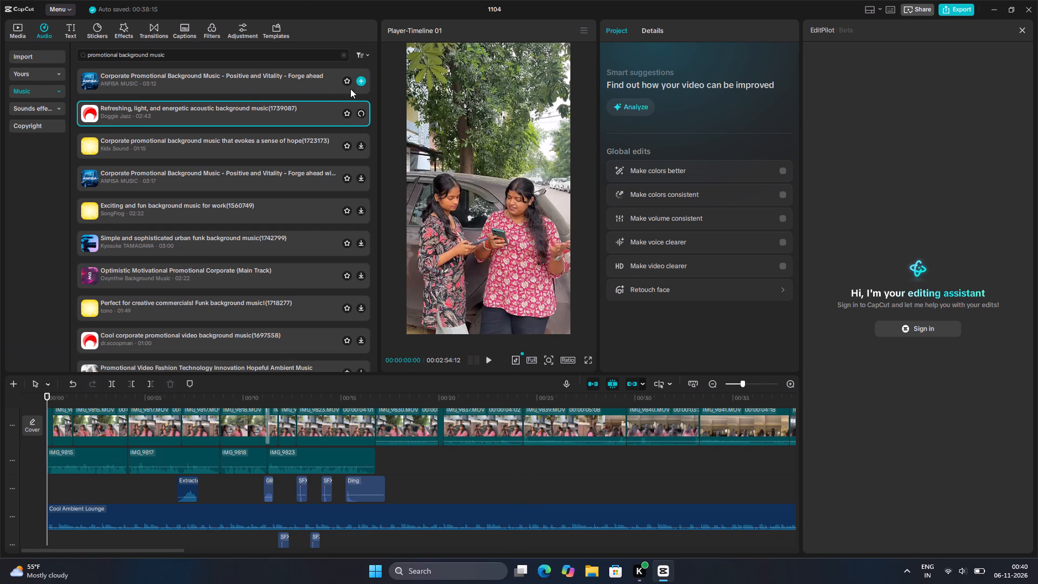
Preview the track Corporate promotional background music that evokes a sense of hope(1723173) from the search results.
{"action": "left_click", "coordinate": [205, 156]}
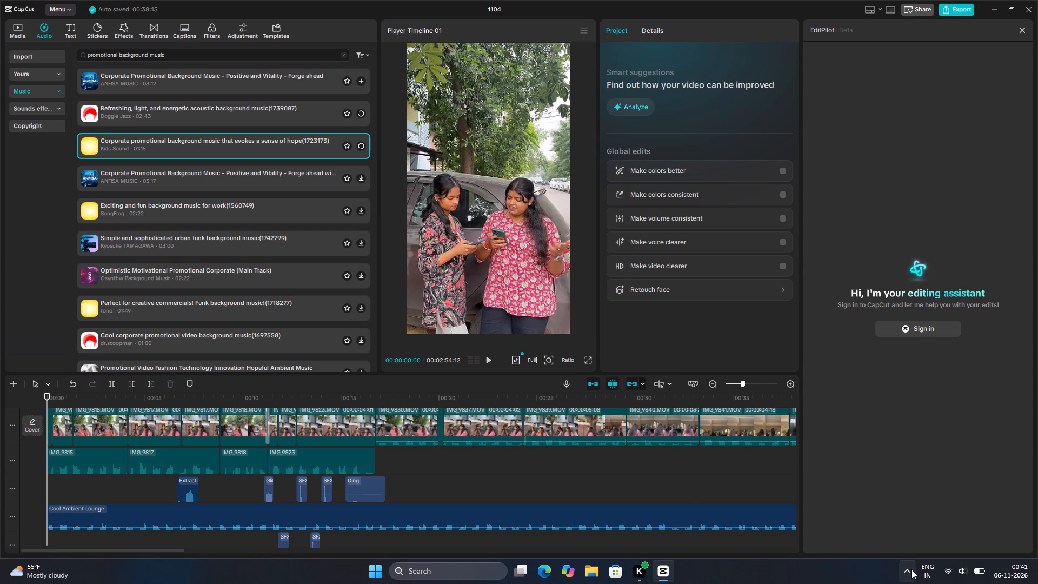
Switch the computer's Wi-Fi connection to the iPhone (2) network in the Windows quick settings.
{"action": "left_click", "coordinate": [956, 571]}
{"action": "left_click", "coordinate": [948, 583]}
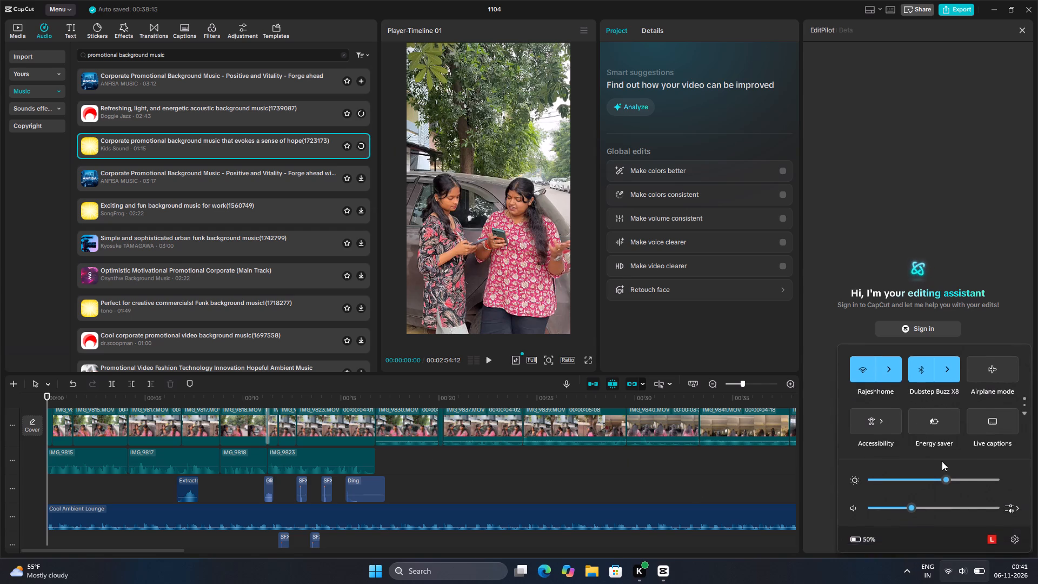
{"action": "left_click", "coordinate": [891, 370]}
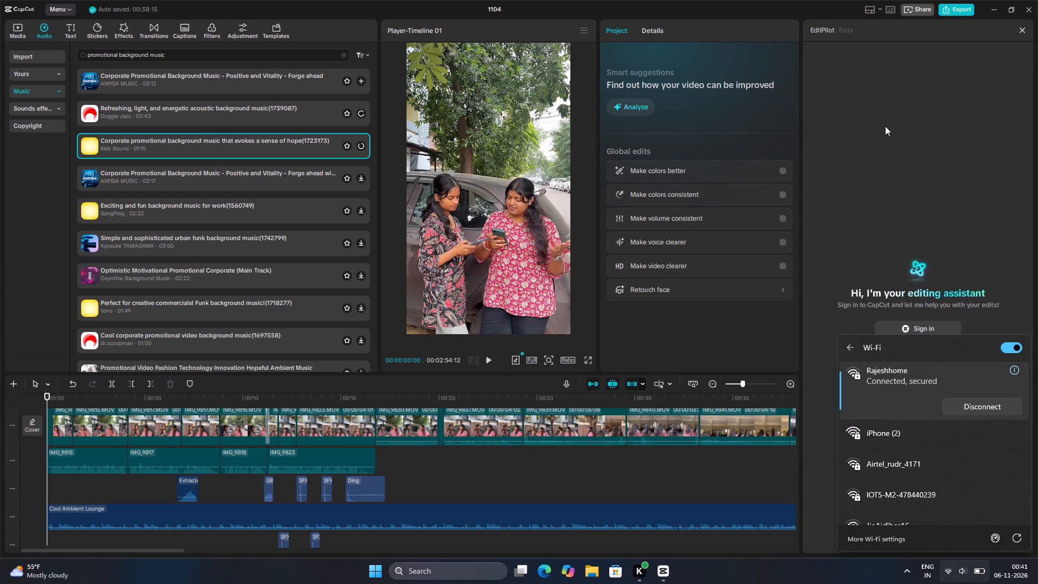
{"action": "left_click", "coordinate": [908, 436]}
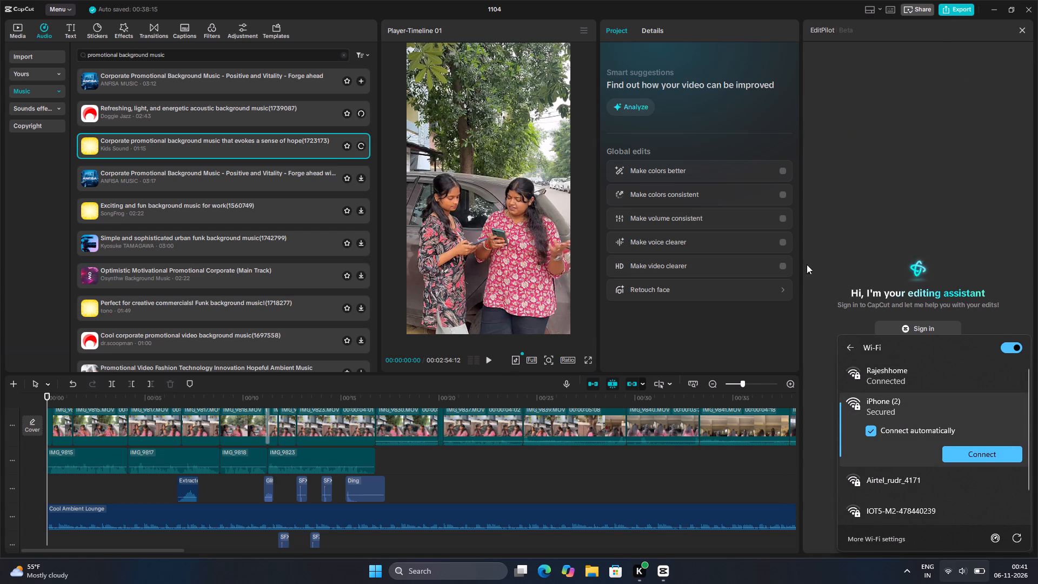
{"action": "left_click", "coordinate": [977, 460]}
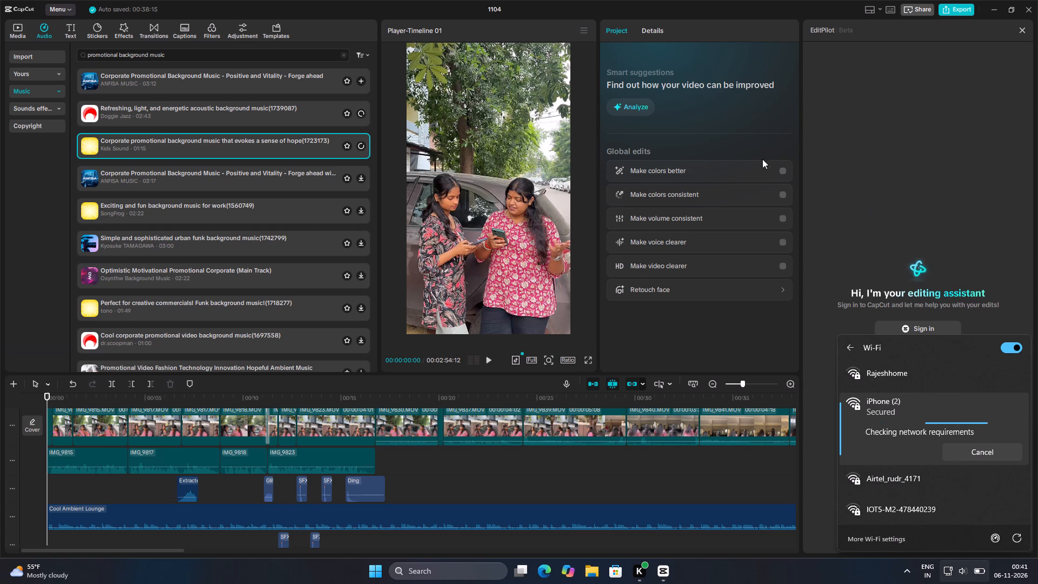
Try to close the editor window of project 1104.
{"action": "triple_click", "coordinate": [1030, 5]}
{"action": "double_click", "coordinate": [1031, 5]}
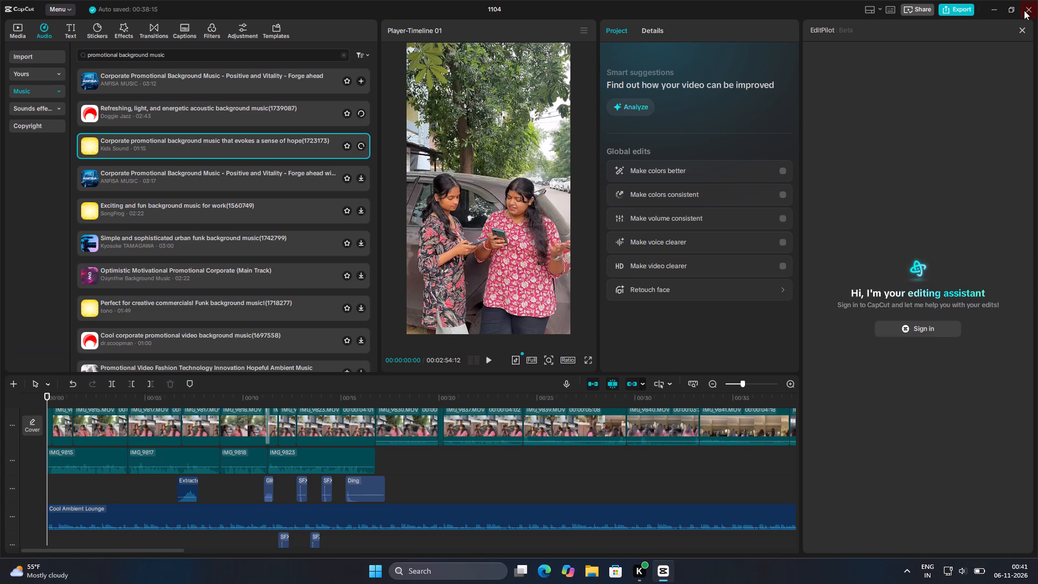
{"action": "left_click", "coordinate": [1024, 10]}
{"action": "left_click", "coordinate": [1020, 29]}
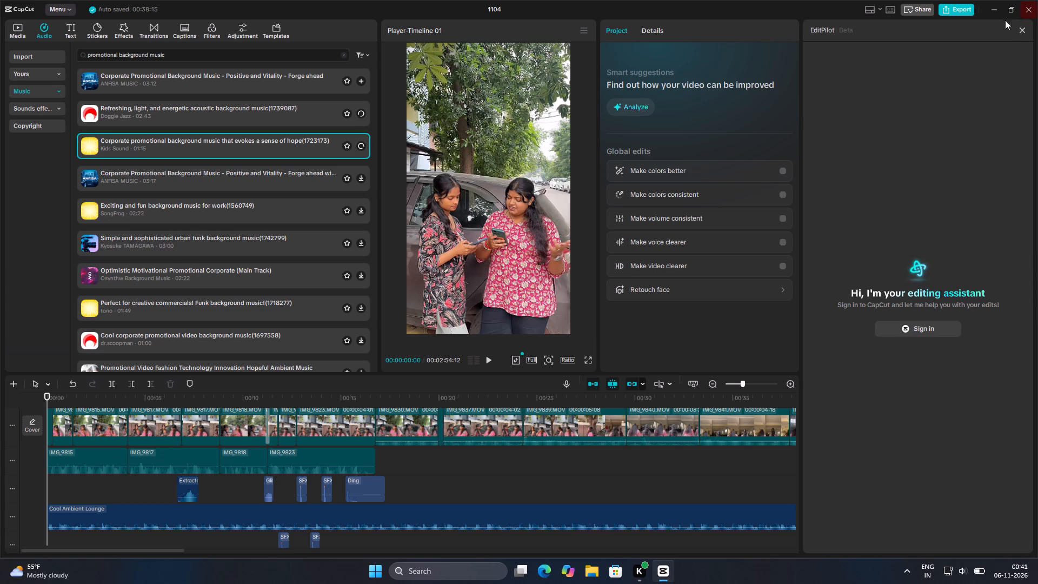
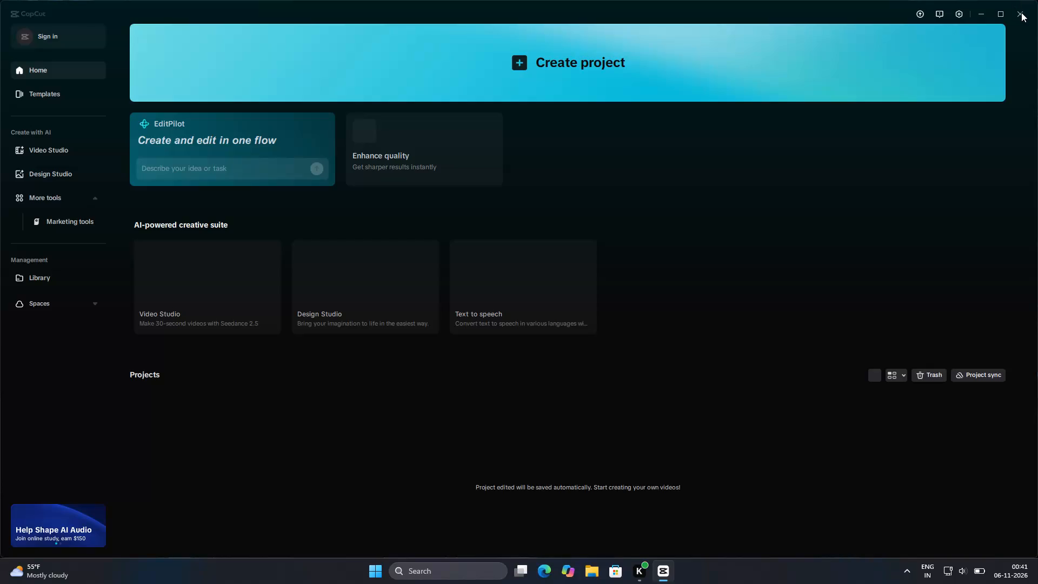
Close the CapCut home window.
{"action": "triple_click", "coordinate": [1014, 13]}
{"action": "left_click", "coordinate": [979, 11]}
{"action": "left_click", "coordinate": [1020, 10]}
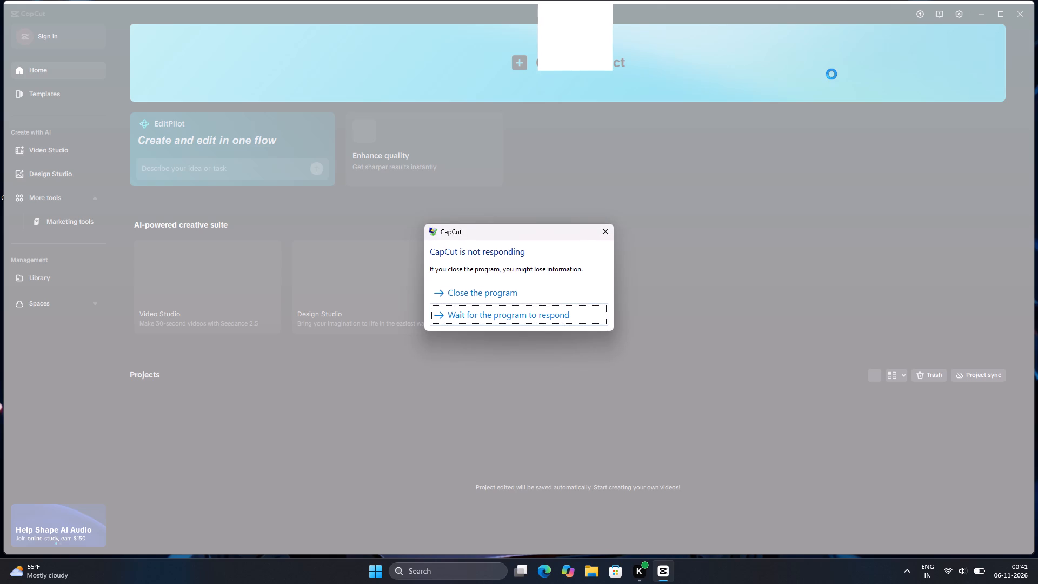
Force the unresponsive CapCut program to close.
{"action": "left_click", "coordinate": [541, 293]}
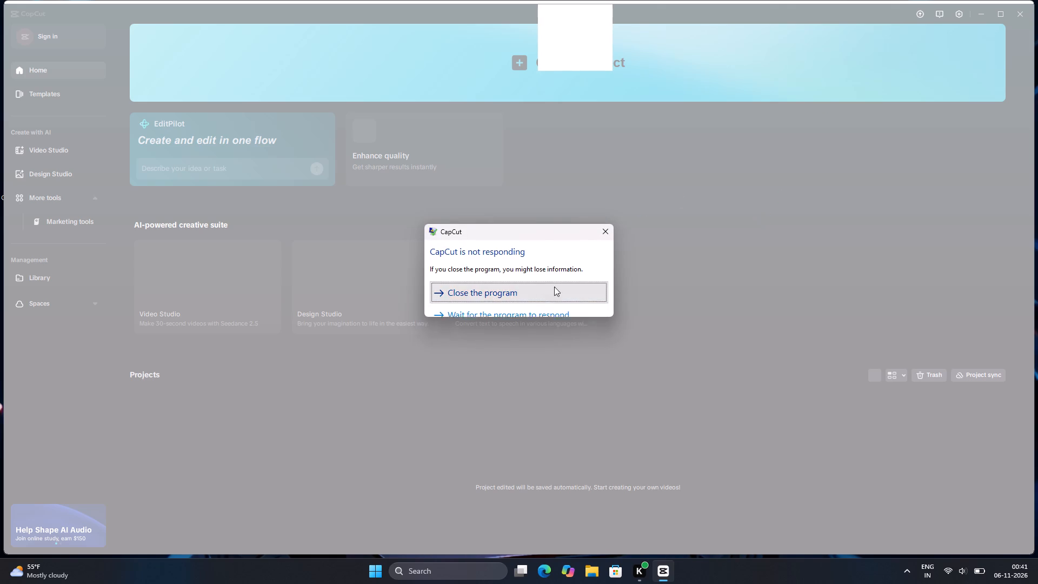
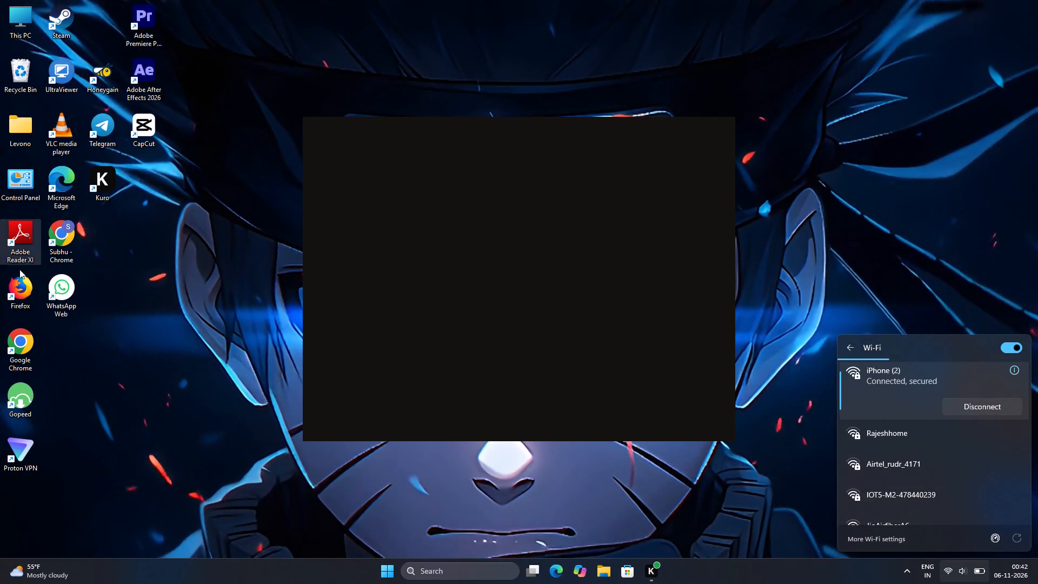
Launch Proton VPN from the desktop.
{"action": "double_click", "coordinate": [5, 452]}
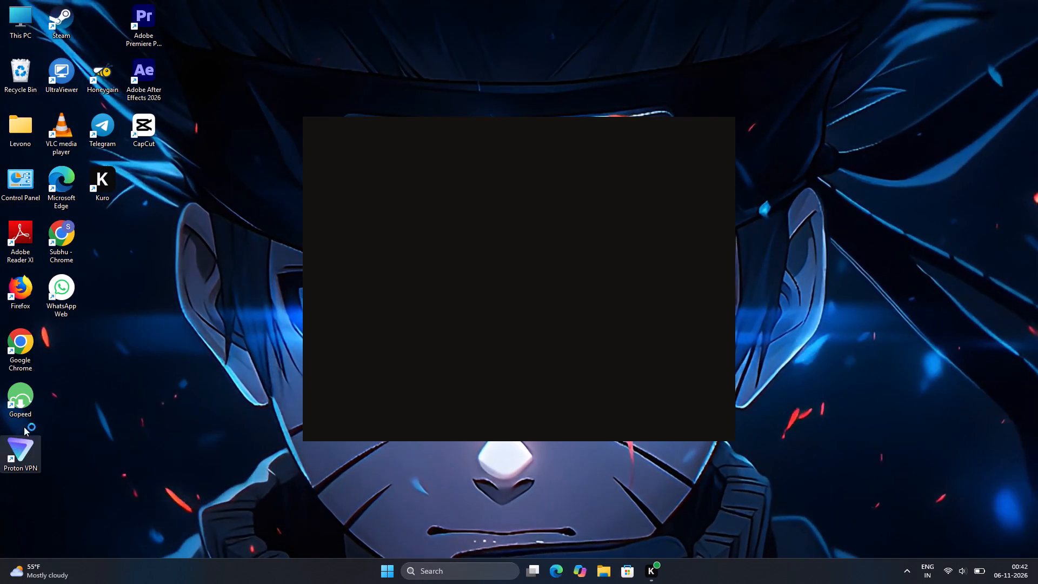
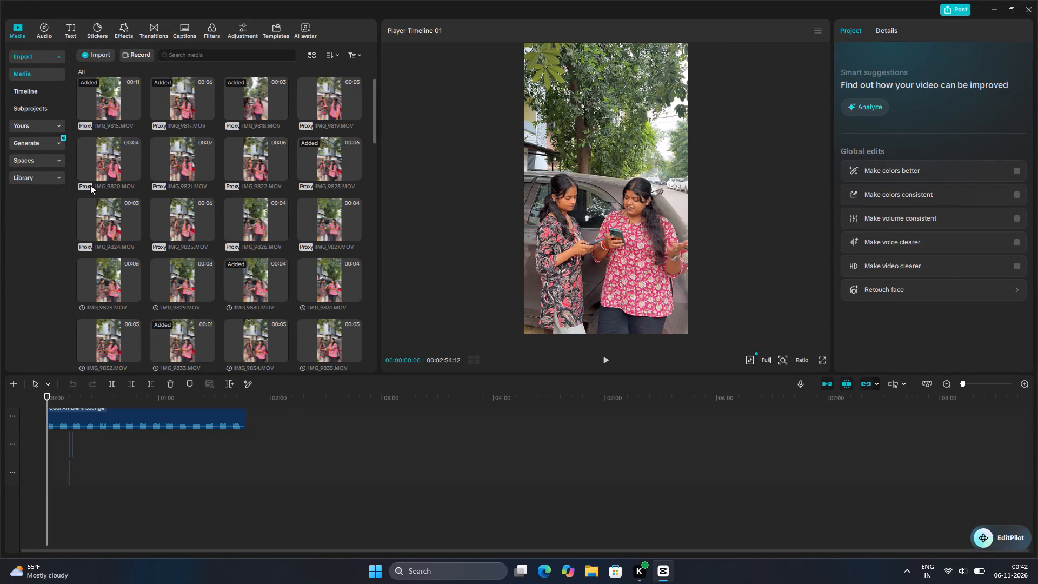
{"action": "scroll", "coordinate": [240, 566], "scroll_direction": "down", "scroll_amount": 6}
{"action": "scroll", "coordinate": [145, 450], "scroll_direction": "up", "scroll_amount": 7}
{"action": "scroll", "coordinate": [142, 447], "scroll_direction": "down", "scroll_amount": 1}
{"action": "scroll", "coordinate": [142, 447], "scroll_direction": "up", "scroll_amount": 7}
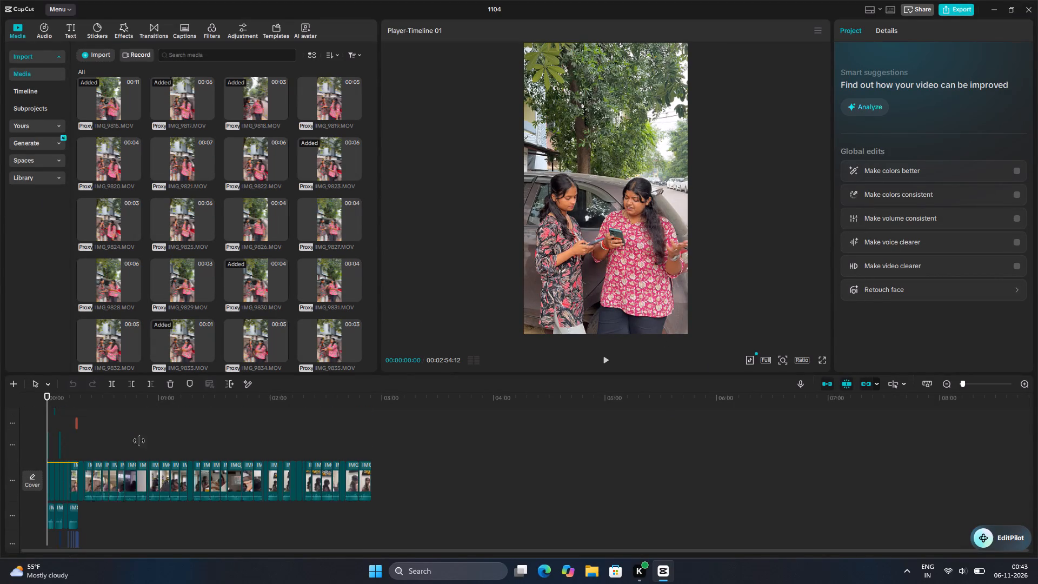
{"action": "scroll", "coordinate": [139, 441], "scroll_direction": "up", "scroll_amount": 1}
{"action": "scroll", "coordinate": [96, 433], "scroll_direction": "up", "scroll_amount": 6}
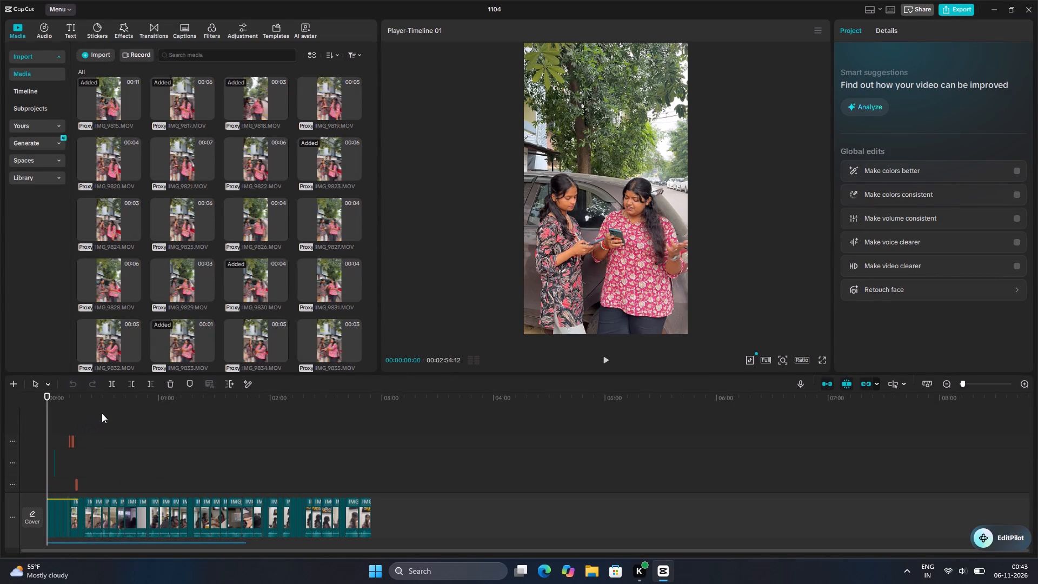